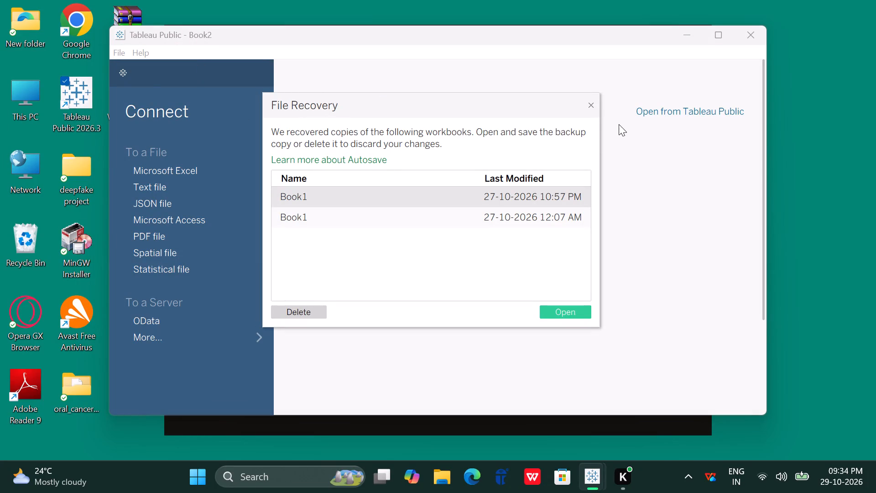
Dismiss the file recovery dialog without opening or deleting any recovered workbook, and maximize the window.
{"action": "left_click", "coordinate": [591, 106]}
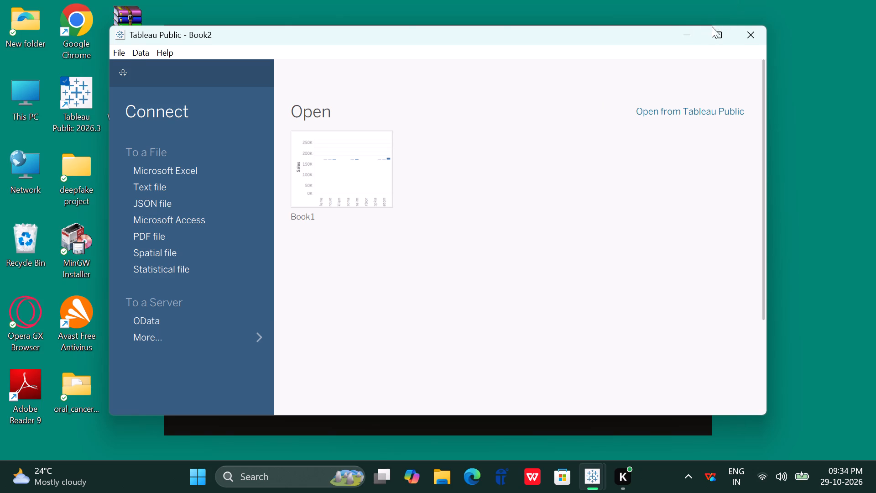
{"action": "left_click", "coordinate": [721, 40]}
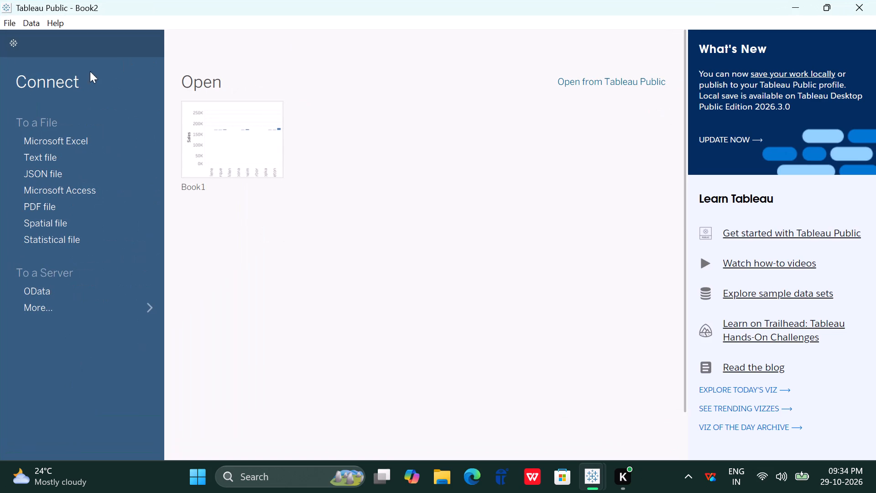
Connect to the text file netflix_titles (1).csv in the Downloads folder as the data source.
{"action": "left_click", "coordinate": [47, 160]}
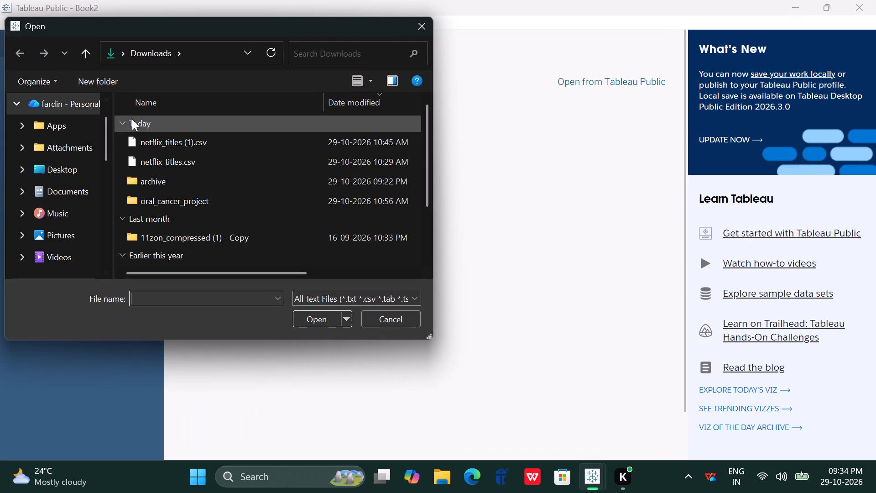
{"action": "left_click", "coordinate": [162, 143]}
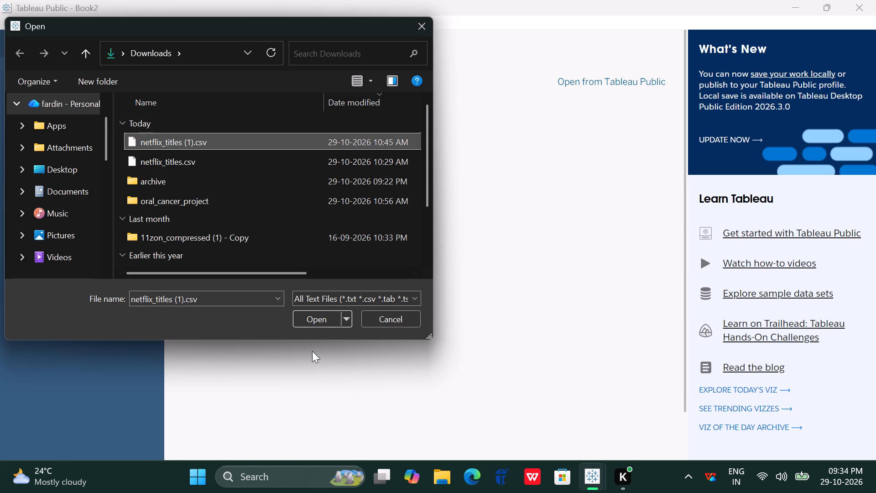
{"action": "left_click", "coordinate": [322, 322]}
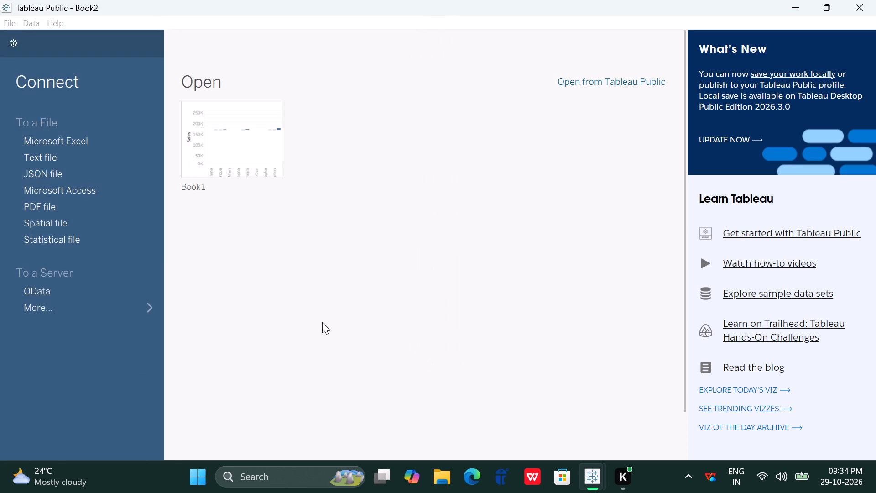
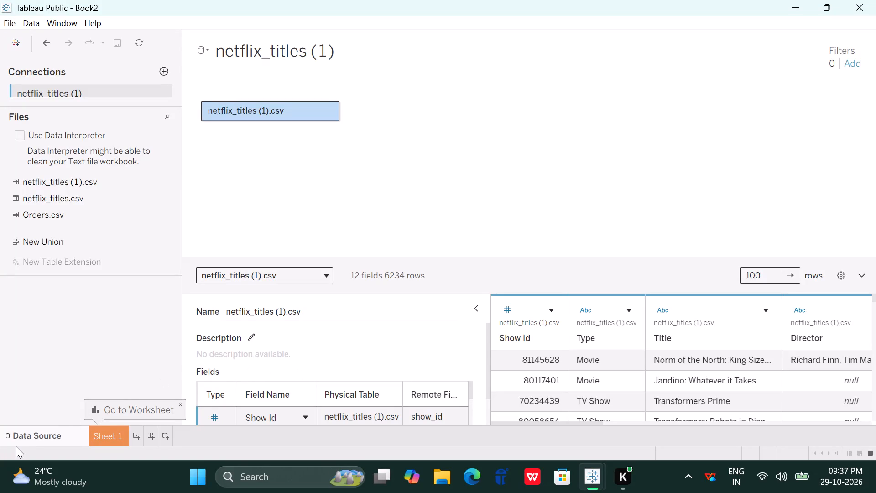
Go from the data source page to the empty worksheet Sheet 1, keeping its name.
{"action": "left_click_drag", "start_coordinate": [57, 423], "coordinate": [53, 437]}
{"action": "left_click", "coordinate": [53, 437]}
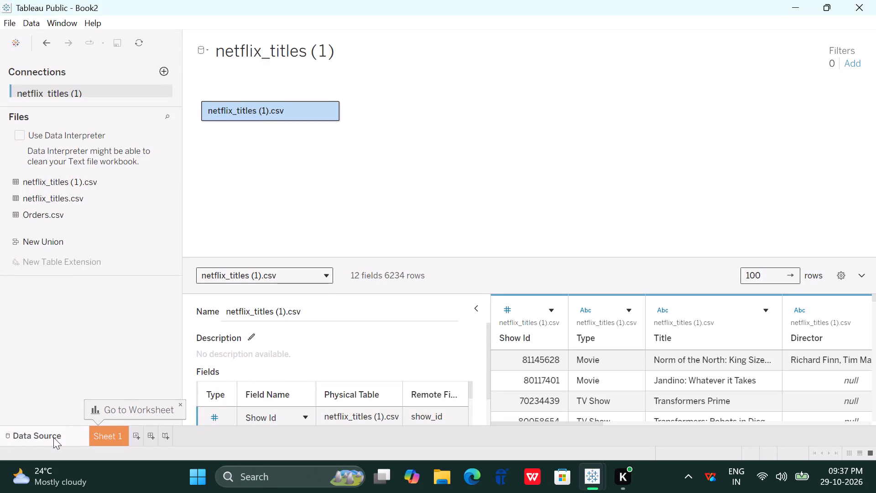
{"action": "double_click", "coordinate": [53, 437]}
{"action": "left_click_drag", "start_coordinate": [53, 437], "coordinate": [116, 435]}
{"action": "left_click", "coordinate": [116, 435]}
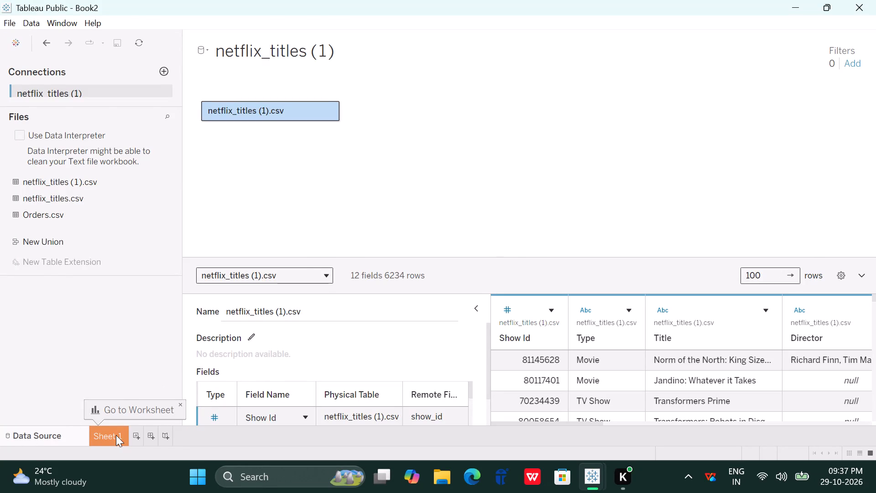
{"action": "double_click", "coordinate": [116, 435]}
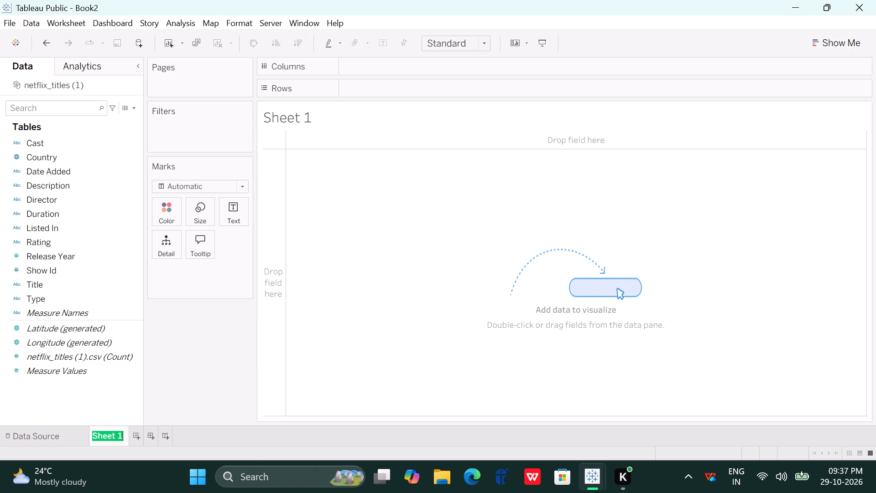
{"action": "left_click", "coordinate": [336, 314]}
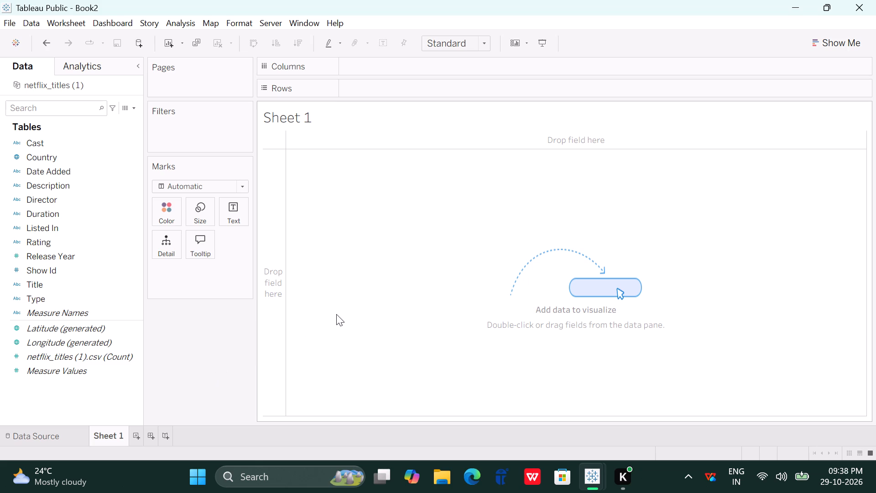
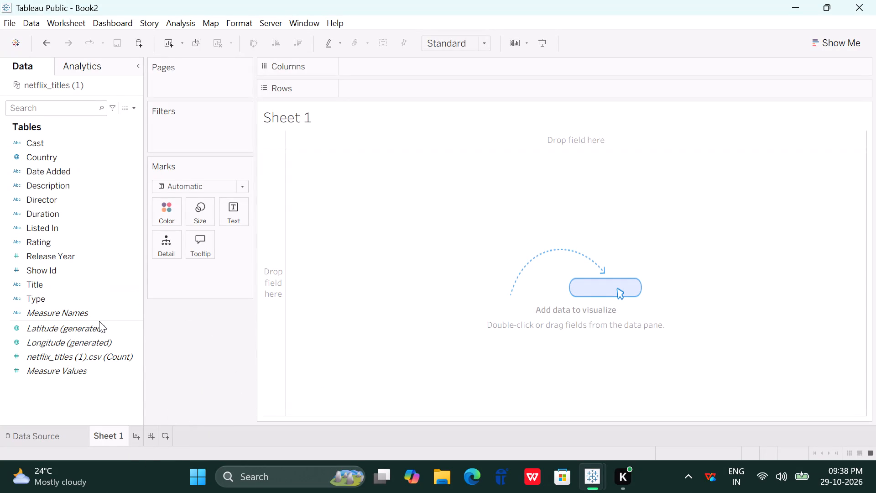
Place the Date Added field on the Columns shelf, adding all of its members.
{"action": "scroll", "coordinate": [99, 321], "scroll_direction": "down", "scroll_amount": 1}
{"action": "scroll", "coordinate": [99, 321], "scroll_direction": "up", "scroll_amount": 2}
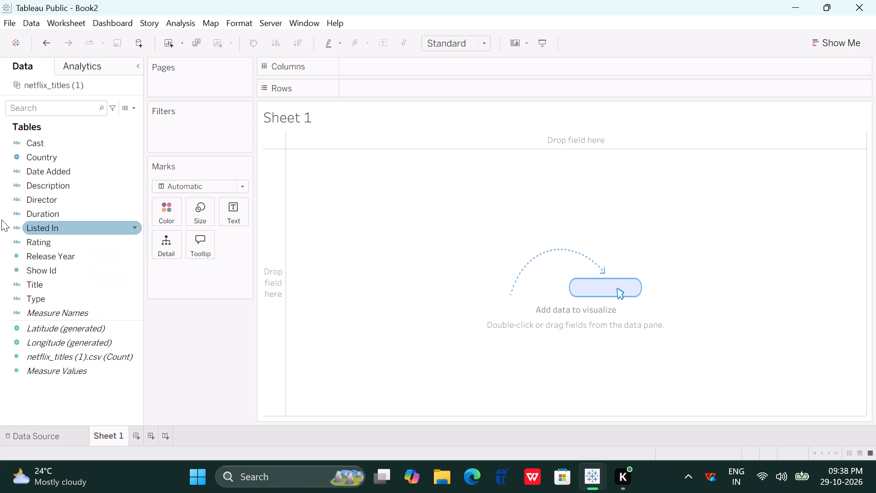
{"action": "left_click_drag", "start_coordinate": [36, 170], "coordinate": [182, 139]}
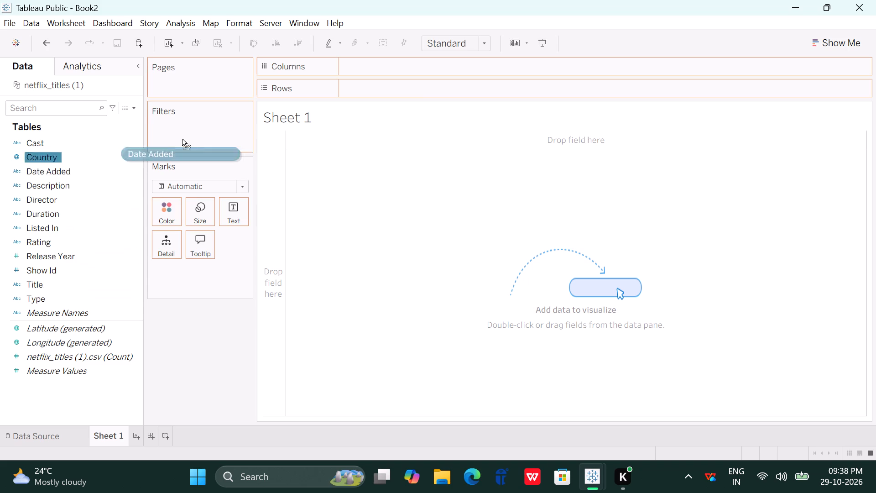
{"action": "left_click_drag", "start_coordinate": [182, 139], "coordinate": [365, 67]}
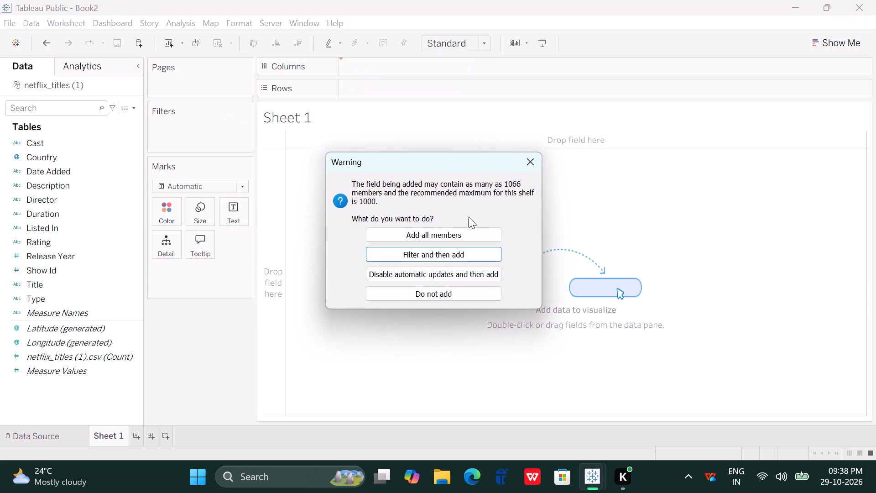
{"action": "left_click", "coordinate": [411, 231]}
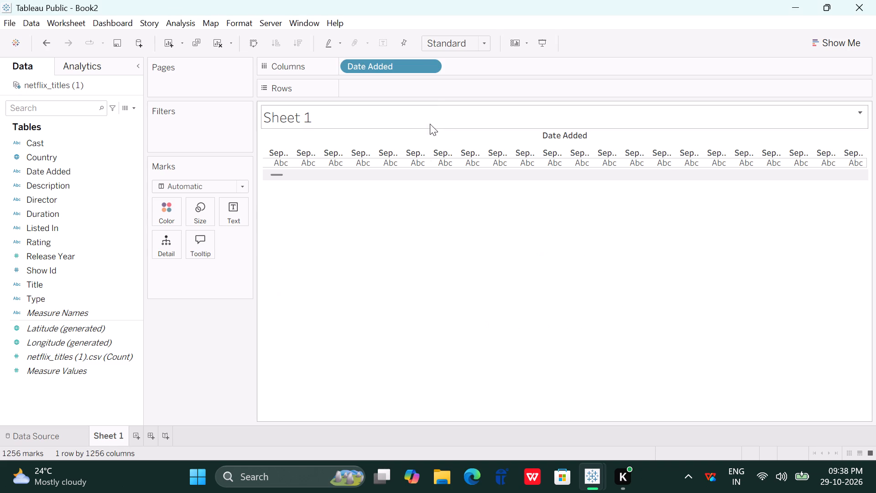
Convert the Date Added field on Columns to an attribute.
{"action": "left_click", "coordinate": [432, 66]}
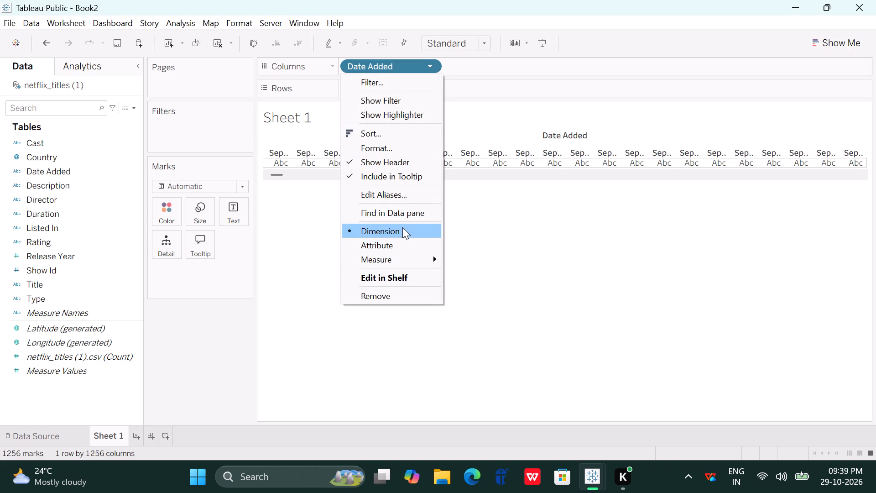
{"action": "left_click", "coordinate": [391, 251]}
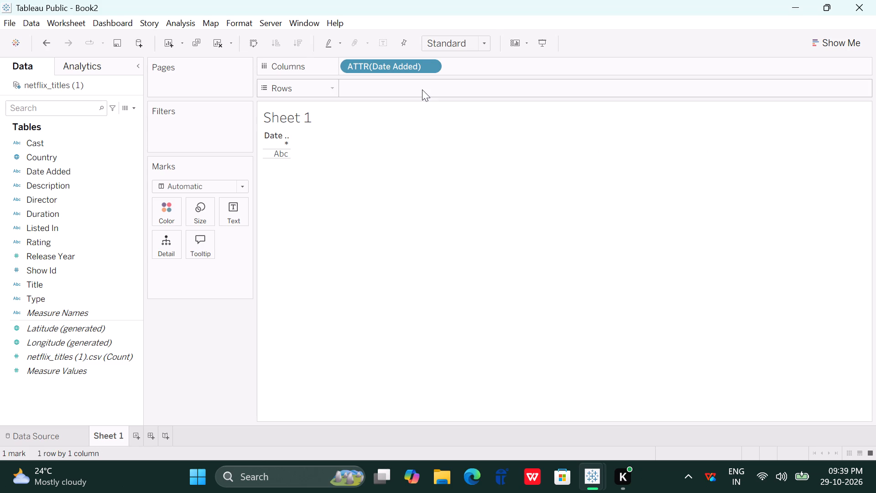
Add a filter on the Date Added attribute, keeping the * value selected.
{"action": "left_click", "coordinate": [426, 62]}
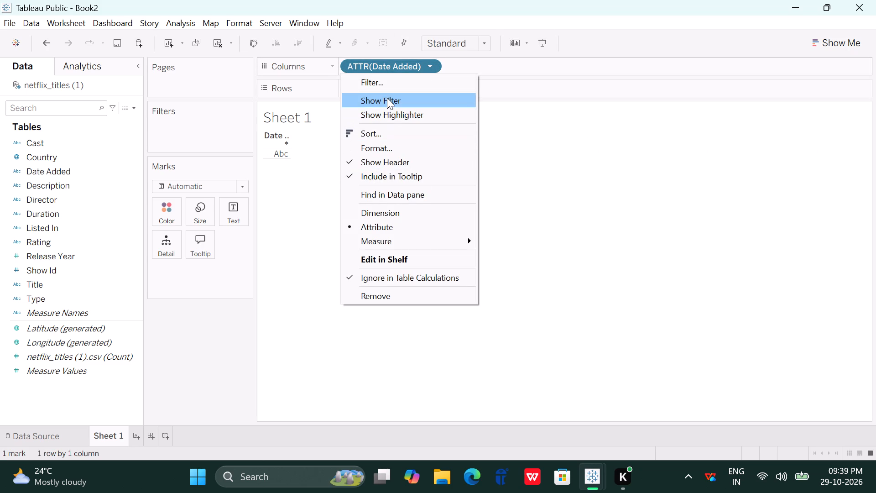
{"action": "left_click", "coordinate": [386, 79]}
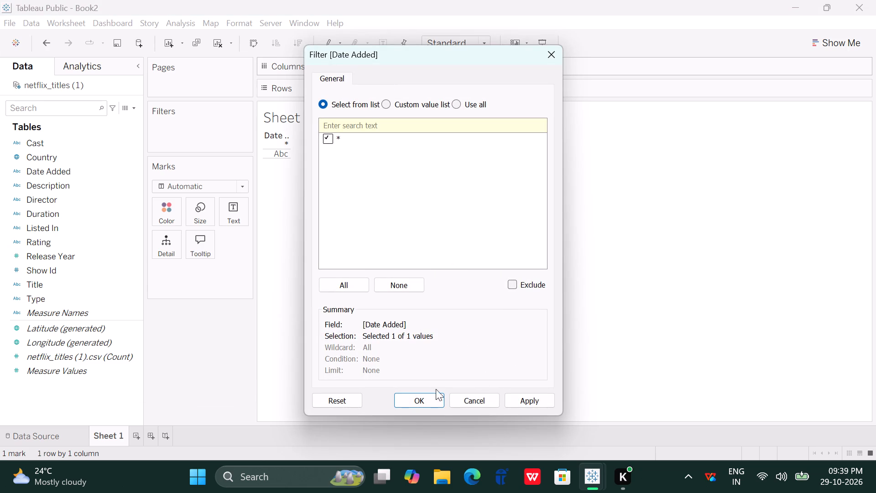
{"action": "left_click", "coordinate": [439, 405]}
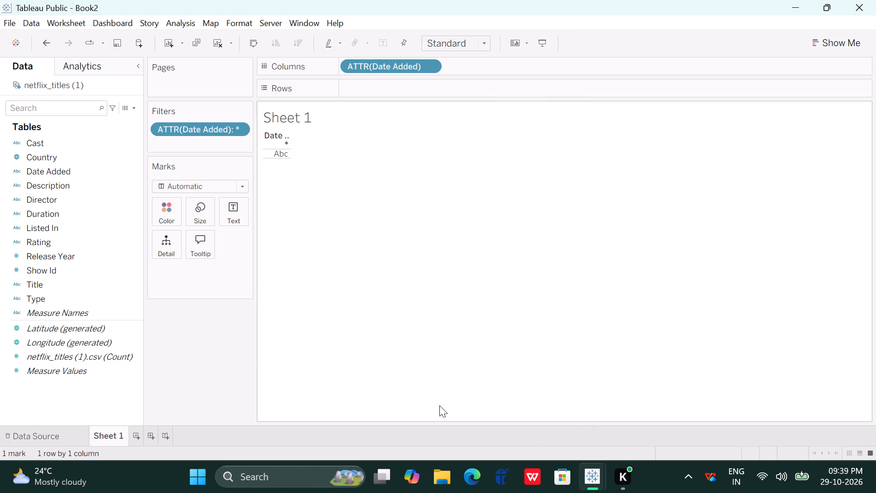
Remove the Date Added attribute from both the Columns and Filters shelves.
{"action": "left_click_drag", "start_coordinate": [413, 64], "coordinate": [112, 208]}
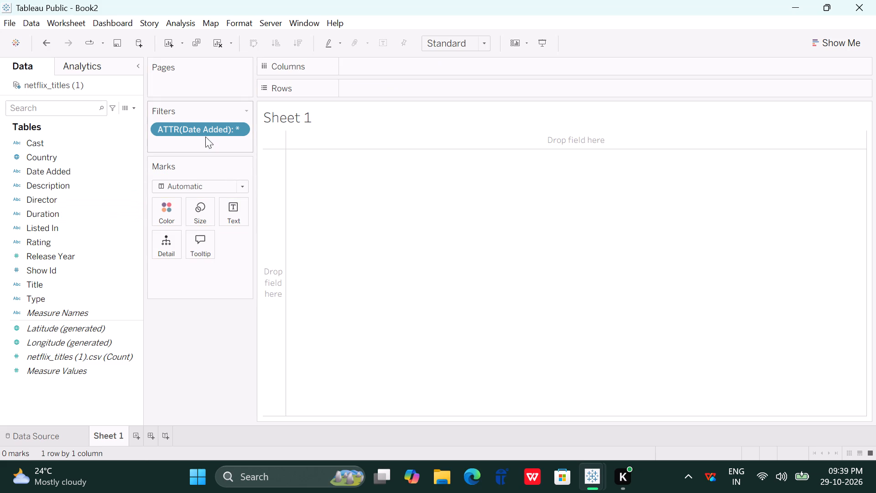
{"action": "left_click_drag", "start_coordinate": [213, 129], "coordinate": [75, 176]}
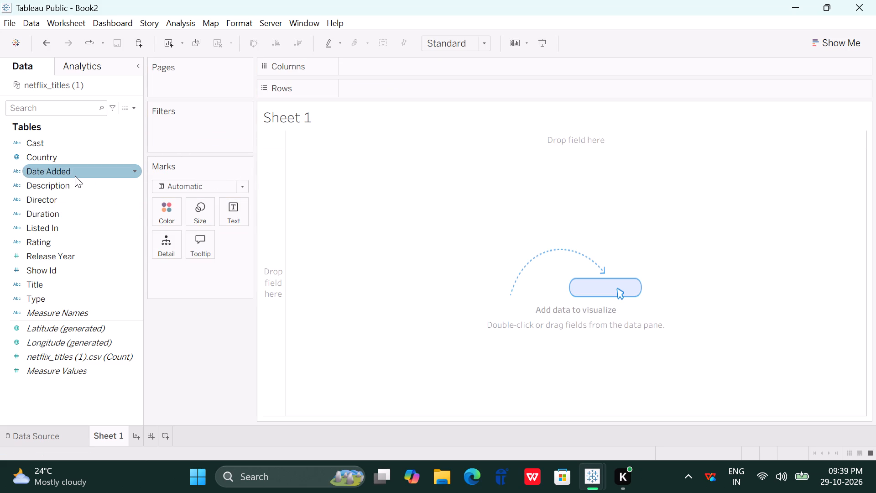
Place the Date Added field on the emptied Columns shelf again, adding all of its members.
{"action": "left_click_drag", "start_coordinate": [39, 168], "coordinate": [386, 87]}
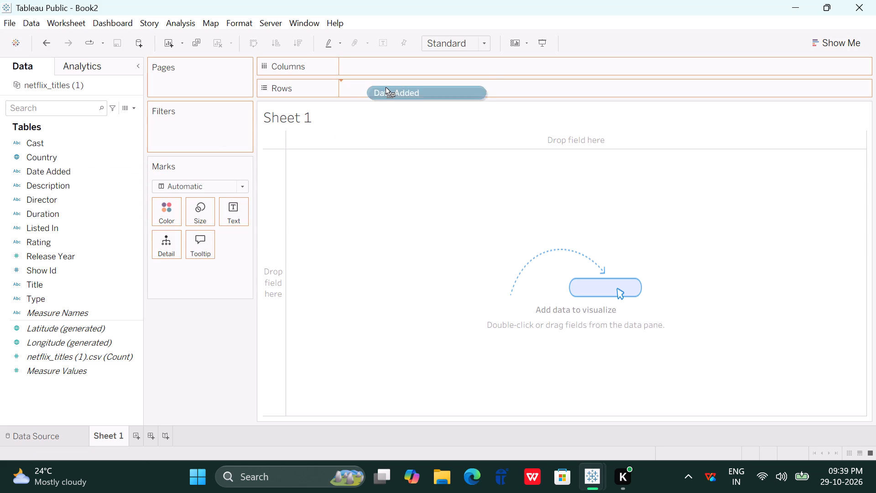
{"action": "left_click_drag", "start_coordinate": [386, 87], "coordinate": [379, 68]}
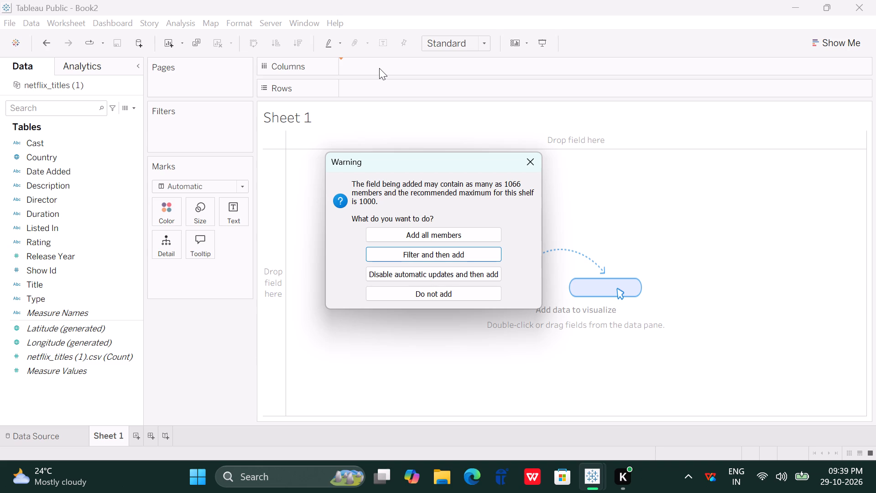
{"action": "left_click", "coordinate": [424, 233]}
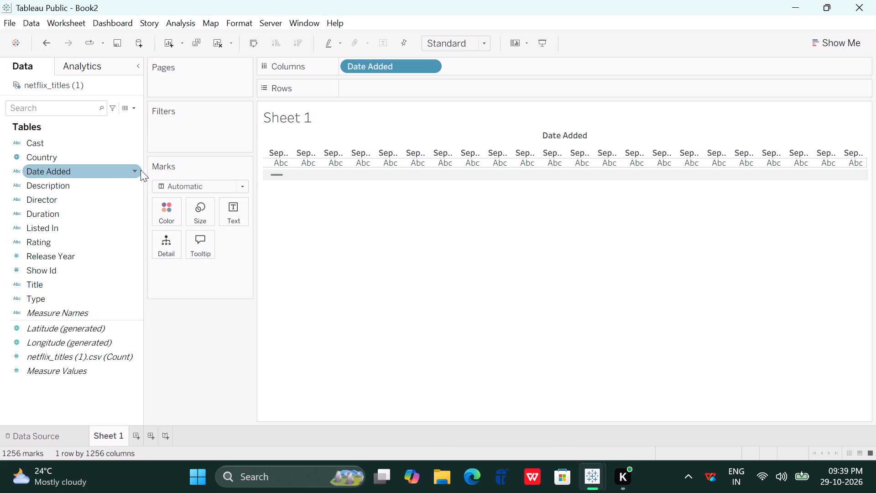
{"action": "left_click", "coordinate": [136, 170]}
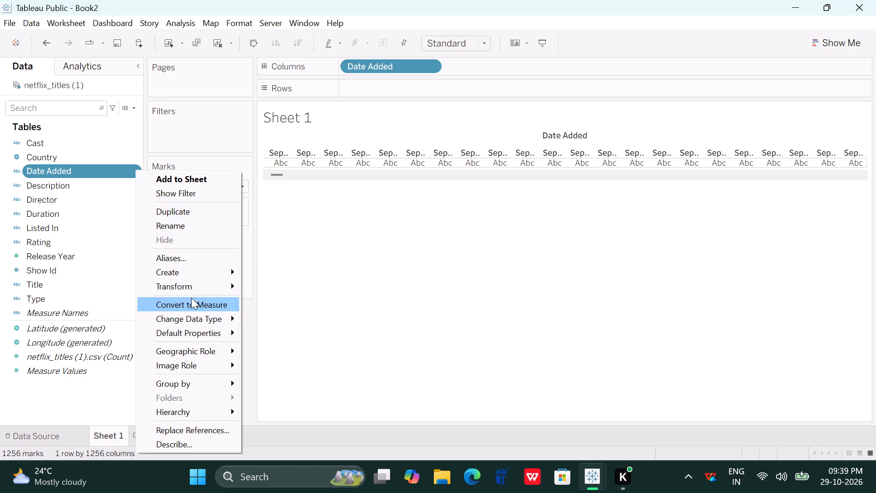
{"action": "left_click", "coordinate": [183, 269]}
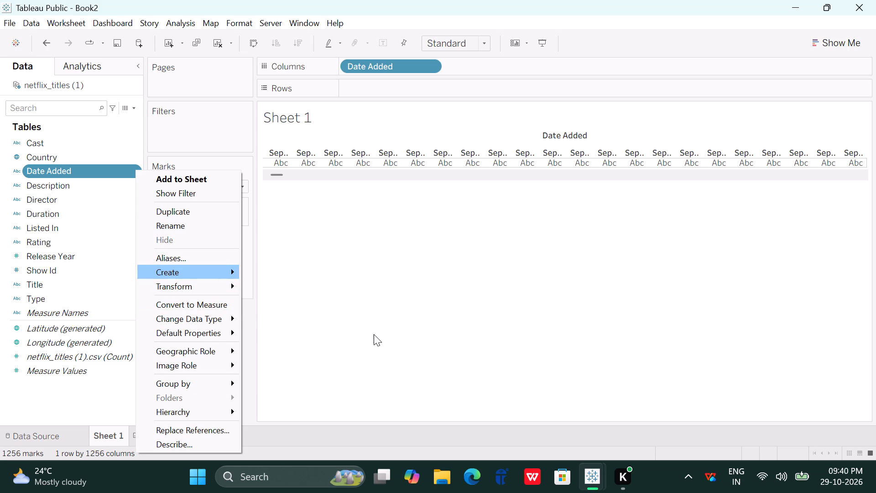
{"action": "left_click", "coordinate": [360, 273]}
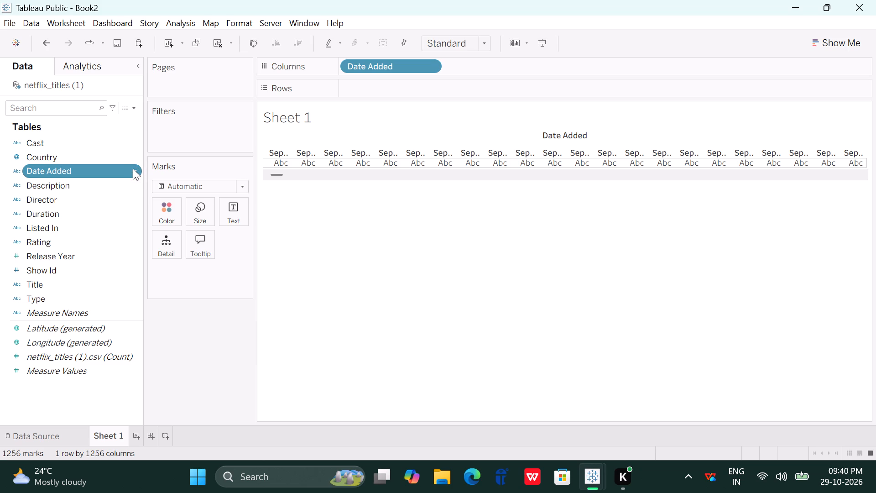
Show a filter for the Date Added field on the worksheet.
{"action": "right_click", "coordinate": [133, 168]}
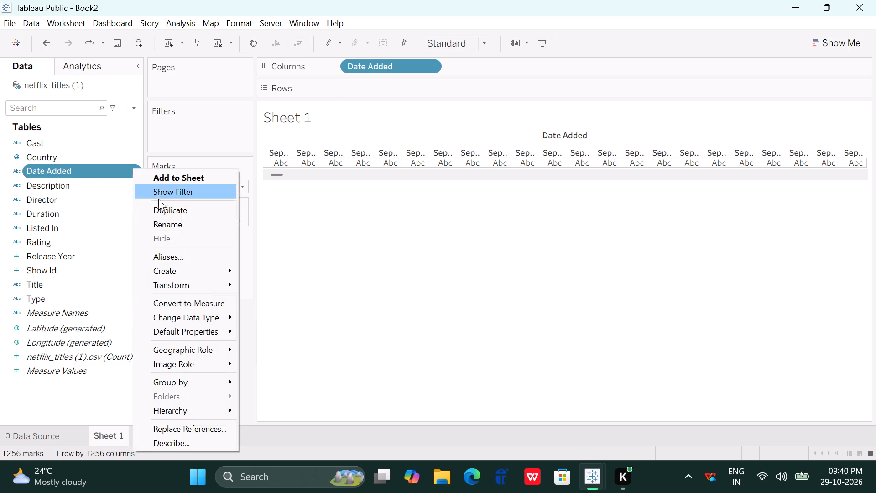
{"action": "left_click", "coordinate": [176, 192]}
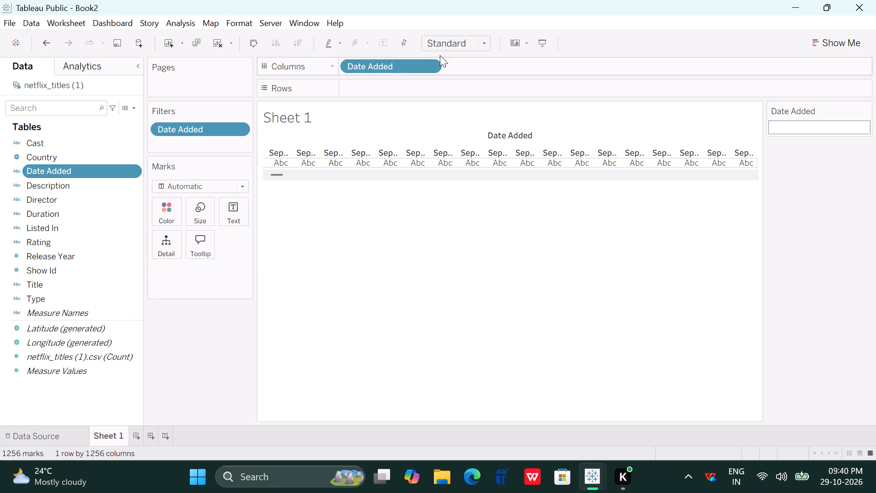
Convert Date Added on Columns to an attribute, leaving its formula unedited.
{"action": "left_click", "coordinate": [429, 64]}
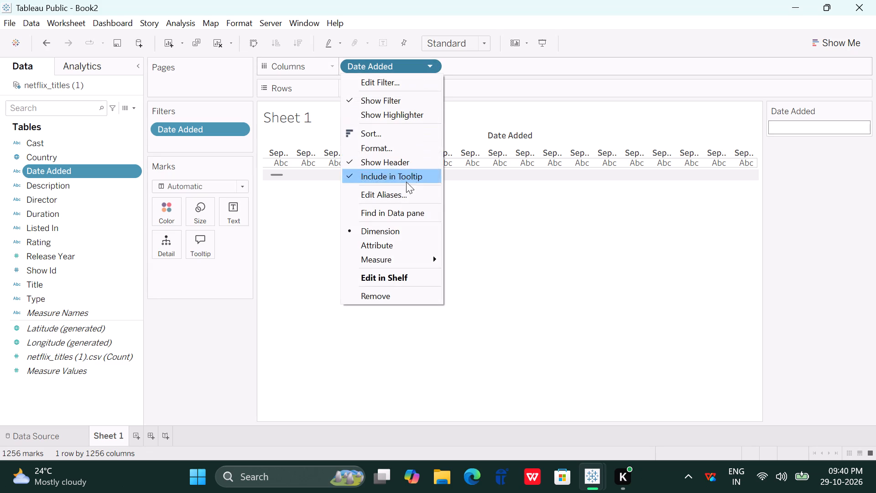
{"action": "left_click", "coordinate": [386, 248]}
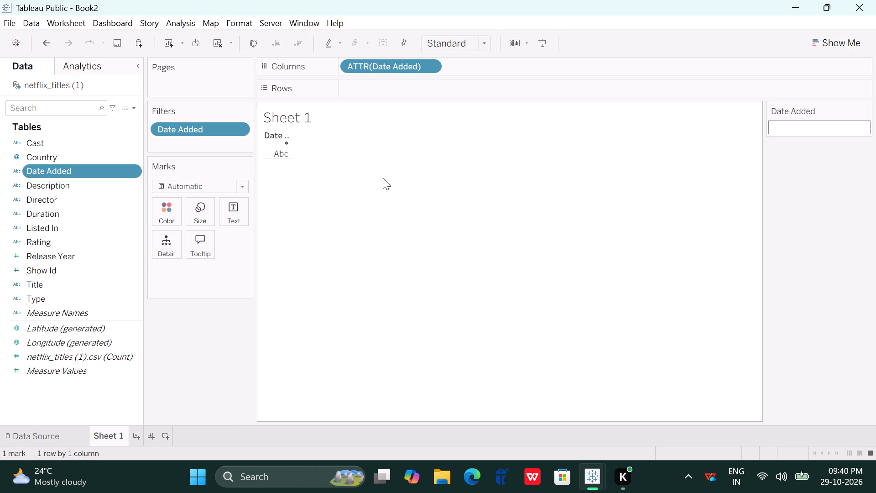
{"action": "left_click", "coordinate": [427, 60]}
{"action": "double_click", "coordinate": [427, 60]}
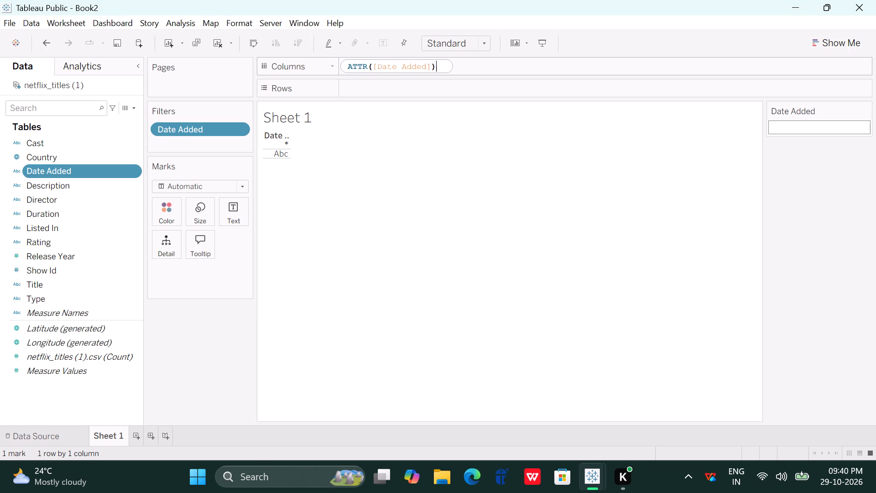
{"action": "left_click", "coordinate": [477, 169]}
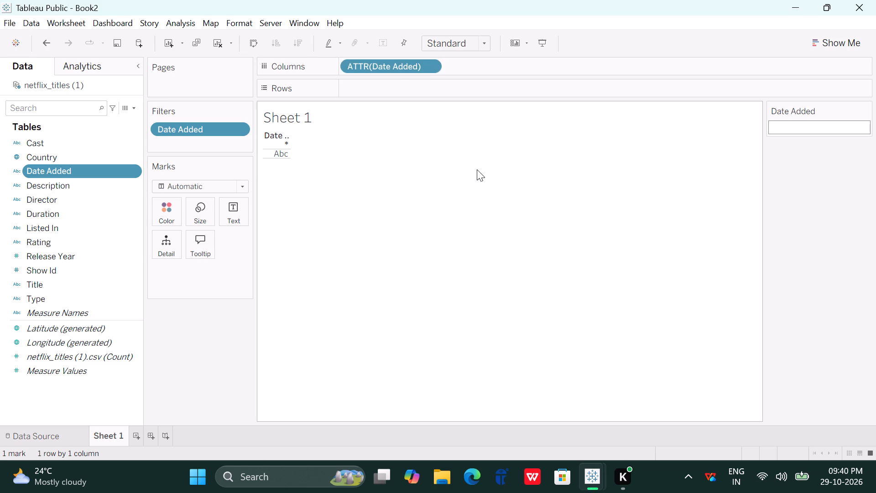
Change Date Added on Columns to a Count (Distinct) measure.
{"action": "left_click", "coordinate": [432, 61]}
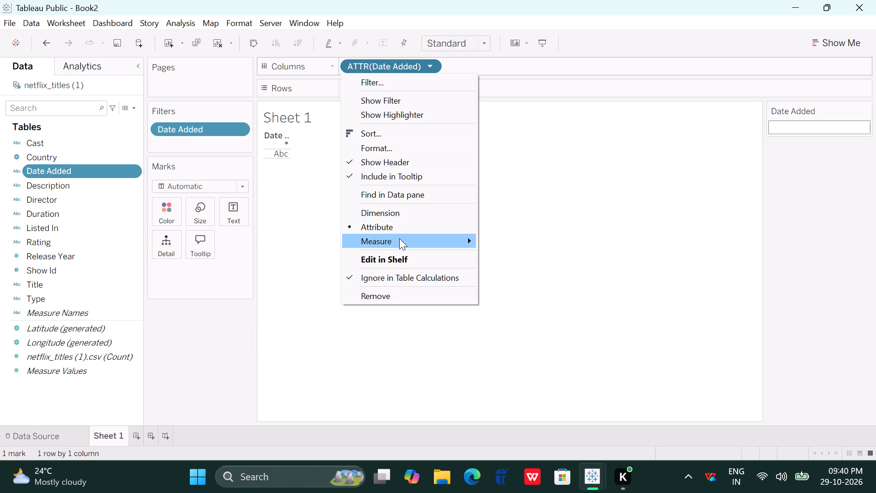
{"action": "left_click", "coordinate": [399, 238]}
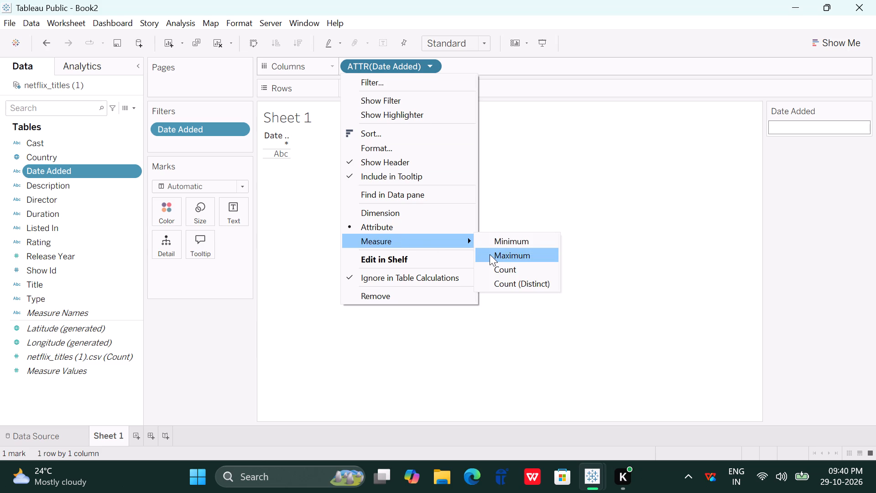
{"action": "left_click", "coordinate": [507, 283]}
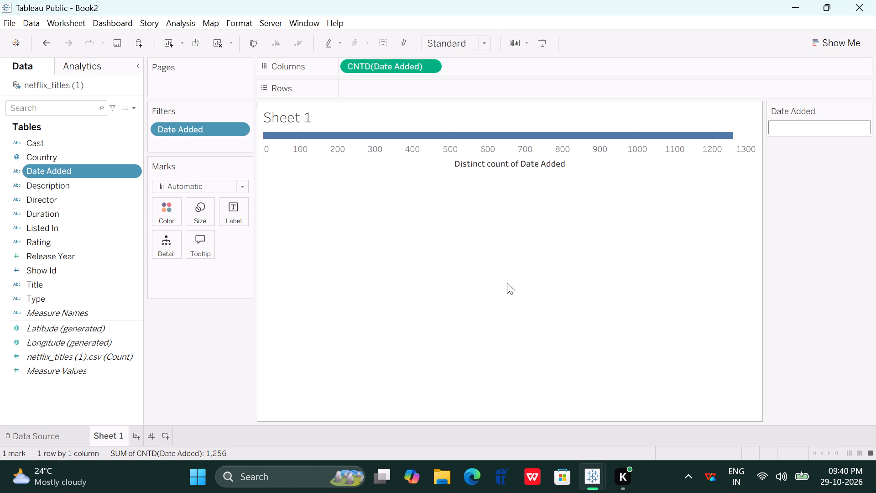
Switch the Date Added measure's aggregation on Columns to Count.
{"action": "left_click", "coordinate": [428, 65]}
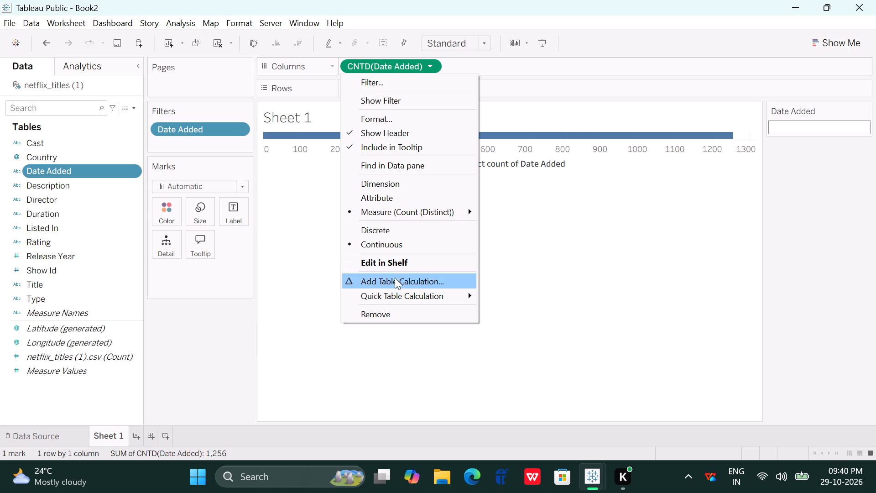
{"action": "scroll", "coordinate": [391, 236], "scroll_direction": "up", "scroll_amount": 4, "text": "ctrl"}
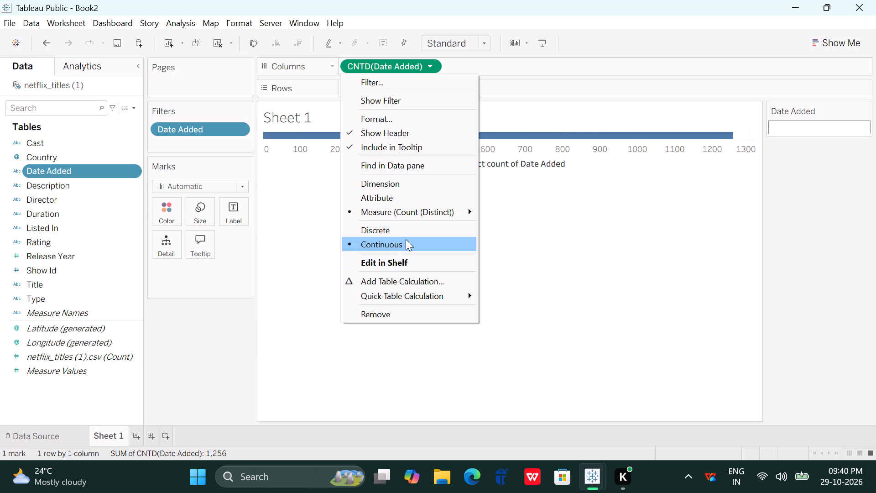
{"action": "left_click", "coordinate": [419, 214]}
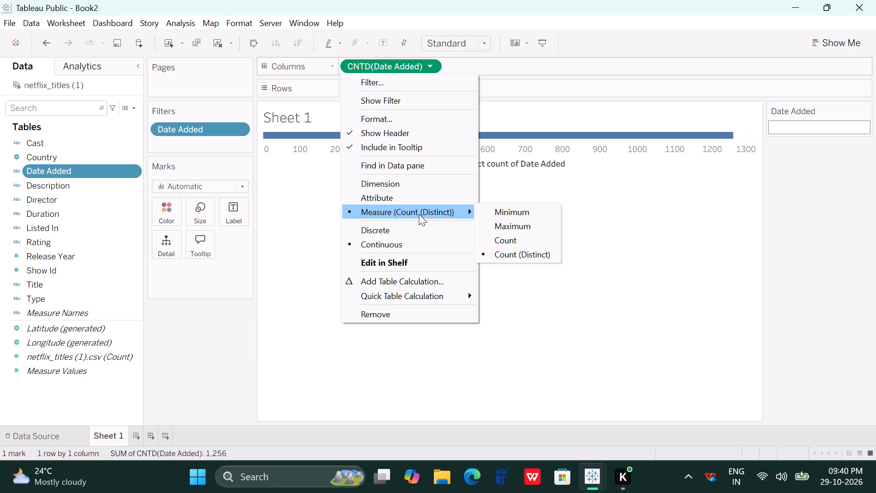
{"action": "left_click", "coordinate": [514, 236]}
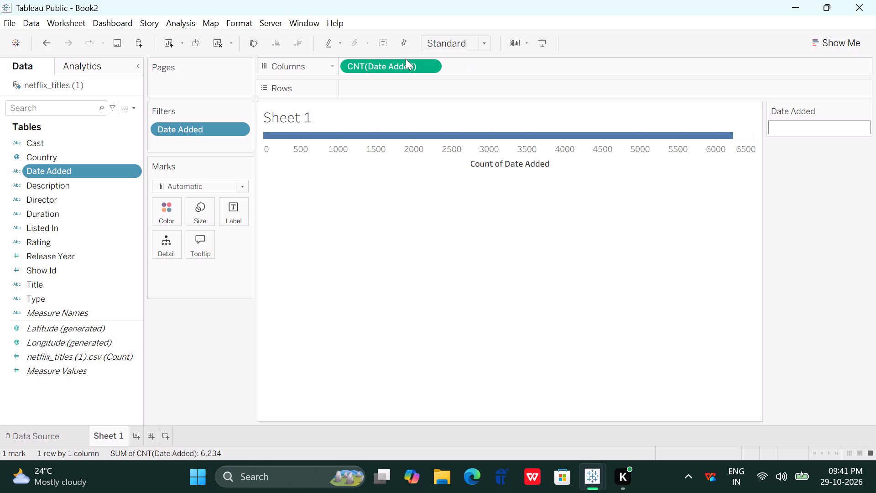
Replace the aggregated Date Added measure on Columns with the plain Date Added dimension.
{"action": "left_click_drag", "start_coordinate": [406, 58], "coordinate": [88, 154]}
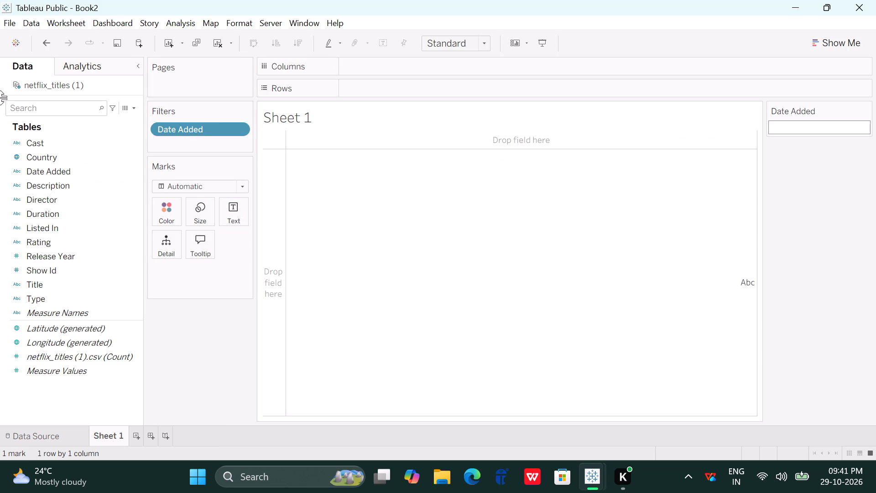
{"action": "left_click_drag", "start_coordinate": [94, 172], "coordinate": [413, 63]}
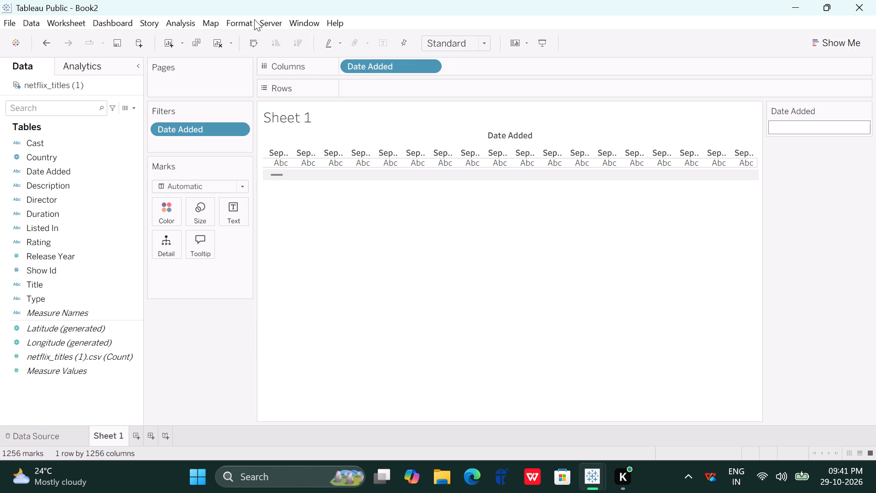
{"action": "left_click", "coordinate": [433, 63]}
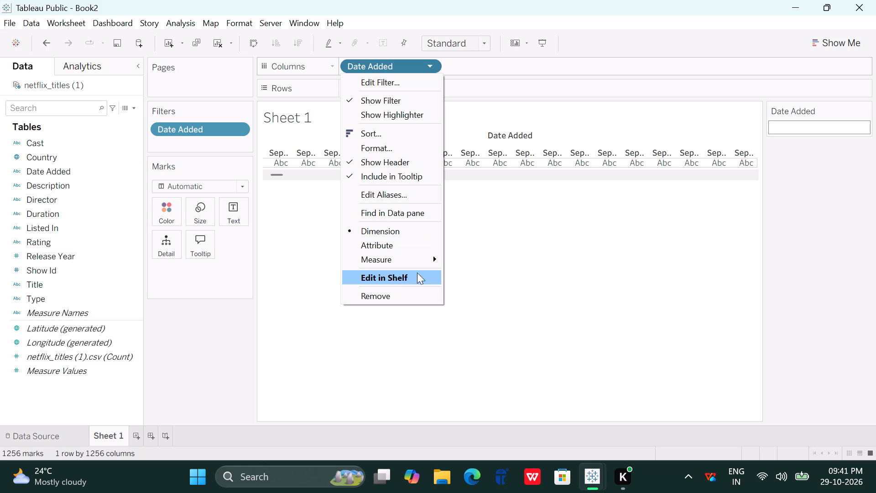
{"action": "left_click", "coordinate": [537, 229]}
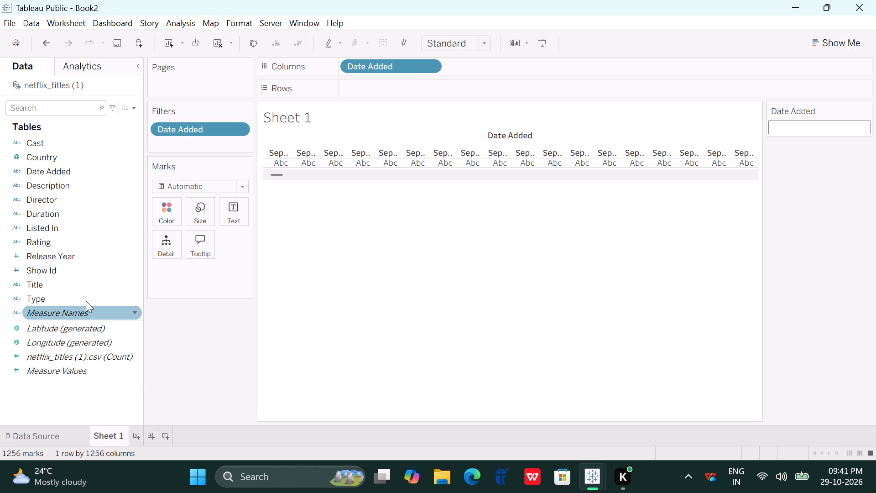
Add Show Id to Rows with all members and aggregate it as Count (Distinct).
{"action": "left_click_drag", "start_coordinate": [20, 274], "coordinate": [448, 89]}
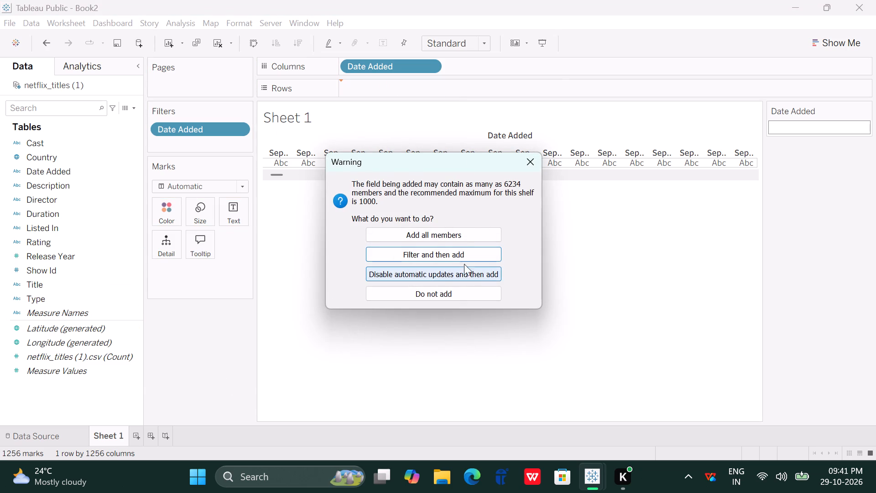
{"action": "left_click", "coordinate": [443, 241]}
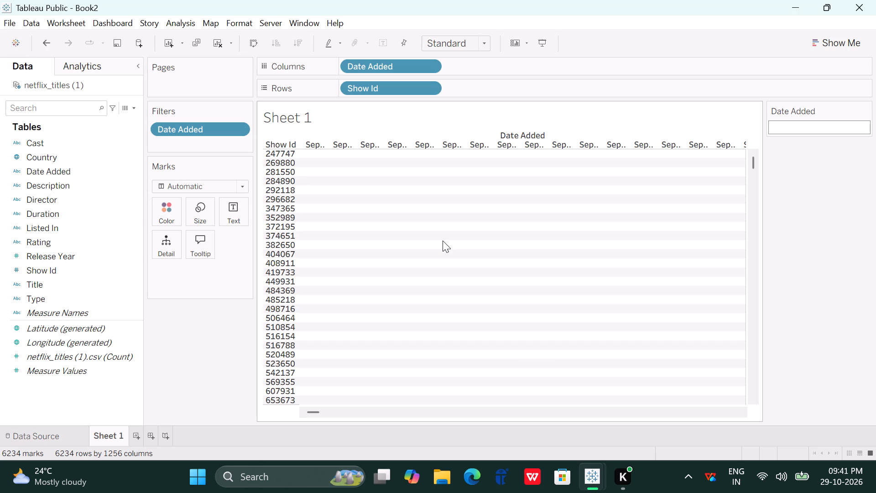
{"action": "left_click", "coordinate": [431, 88]}
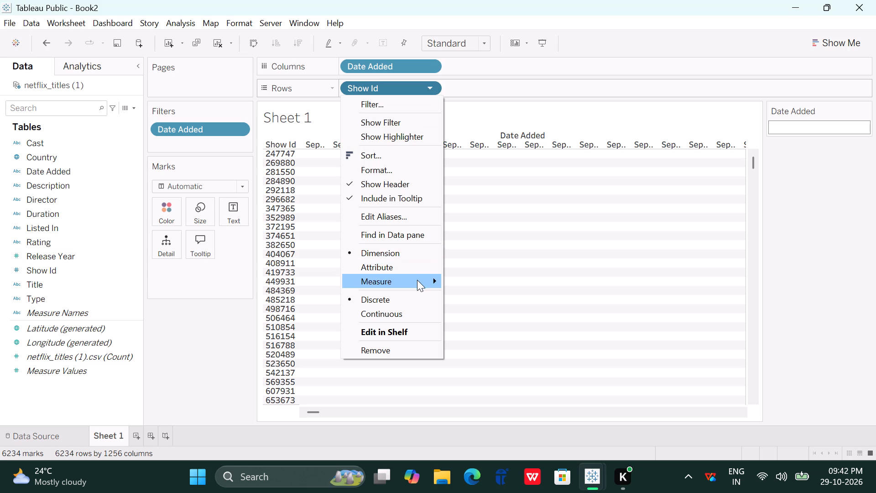
{"action": "left_click", "coordinate": [417, 278]}
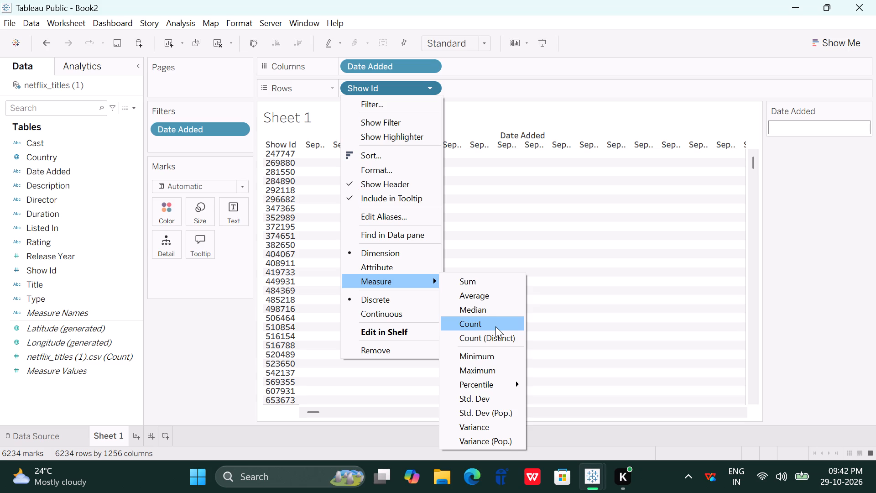
{"action": "left_click", "coordinate": [499, 339]}
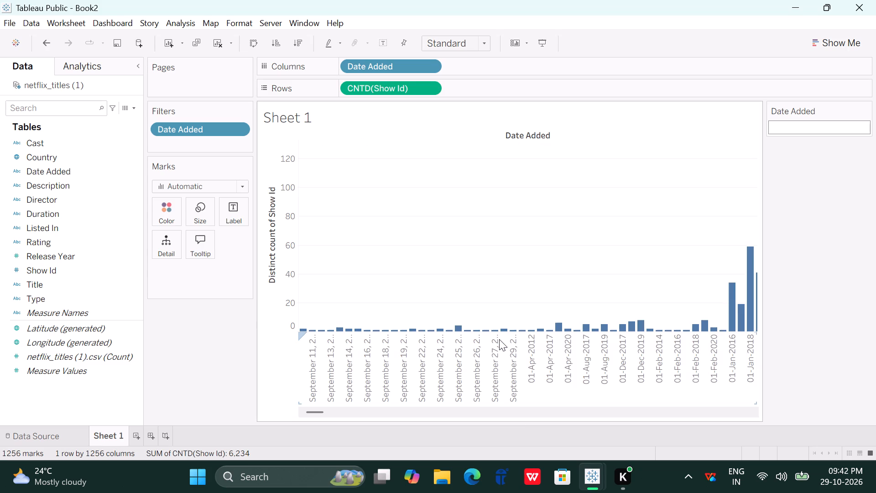
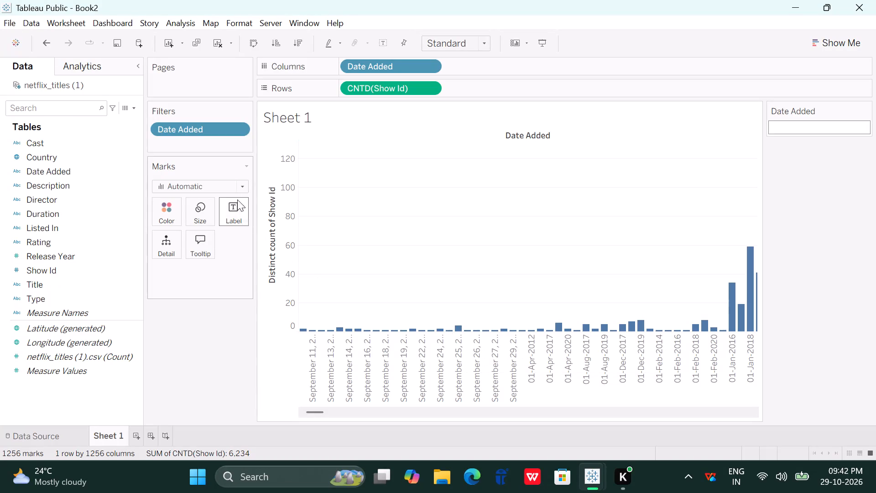
Move the Date Added filter from Filters onto Columns, replacing the Date Added dimension already there.
{"action": "left_click_drag", "start_coordinate": [165, 126], "coordinate": [371, 66]}
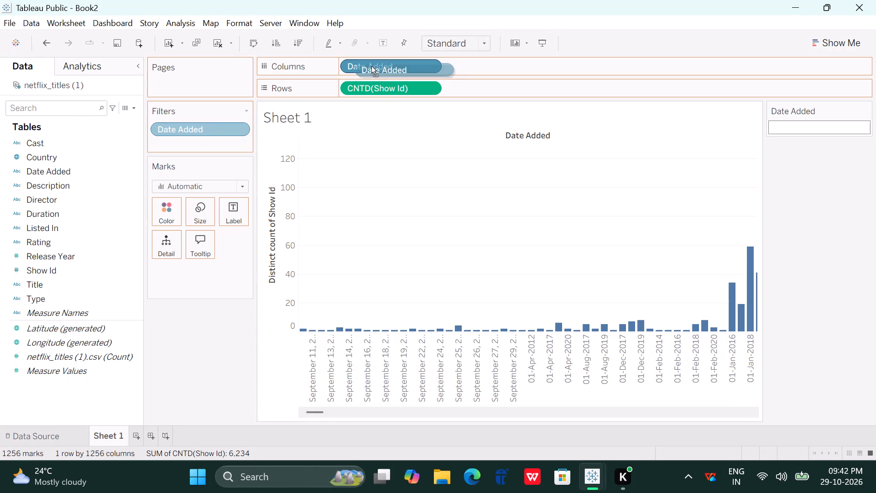
{"action": "left_click_drag", "start_coordinate": [371, 66], "coordinate": [374, 66]}
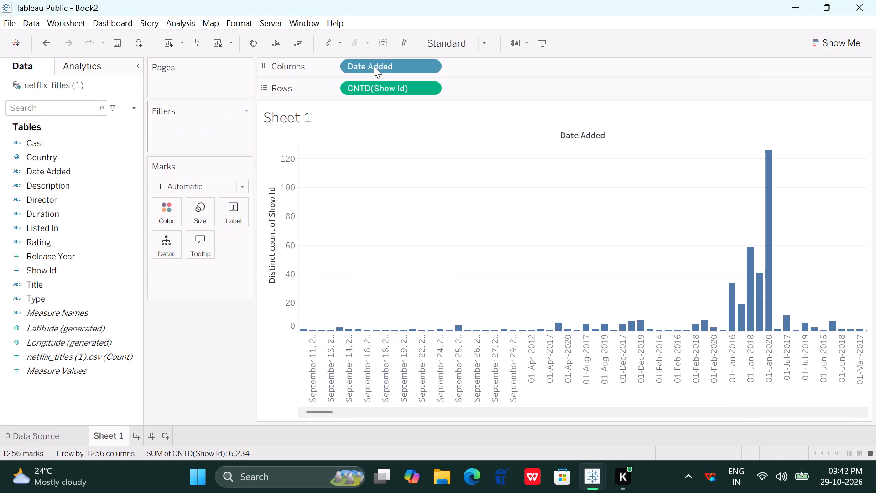
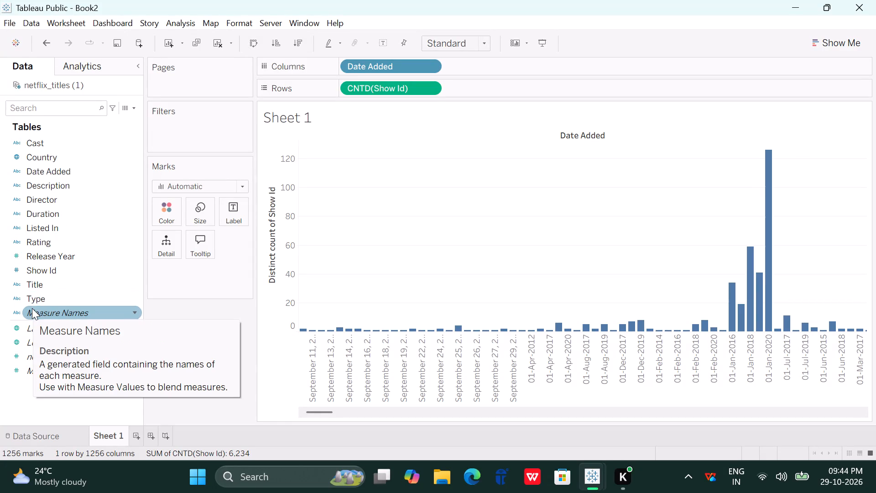
Colour the bars by the Type dimension by assigning it to Color on the Marks card.
{"action": "left_click_drag", "start_coordinate": [38, 299], "coordinate": [182, 223]}
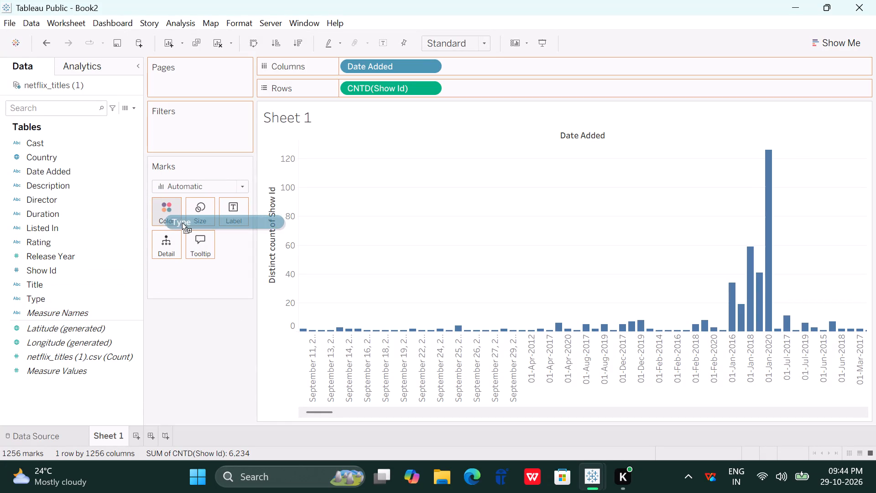
{"action": "left_click_drag", "start_coordinate": [182, 223], "coordinate": [179, 222]}
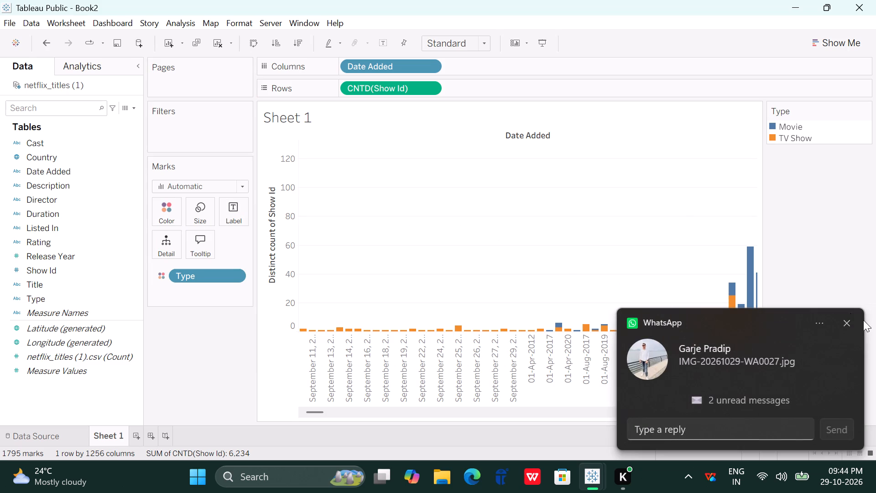
Dismiss the WhatsApp notification covering part of the chart.
{"action": "left_click", "coordinate": [850, 320]}
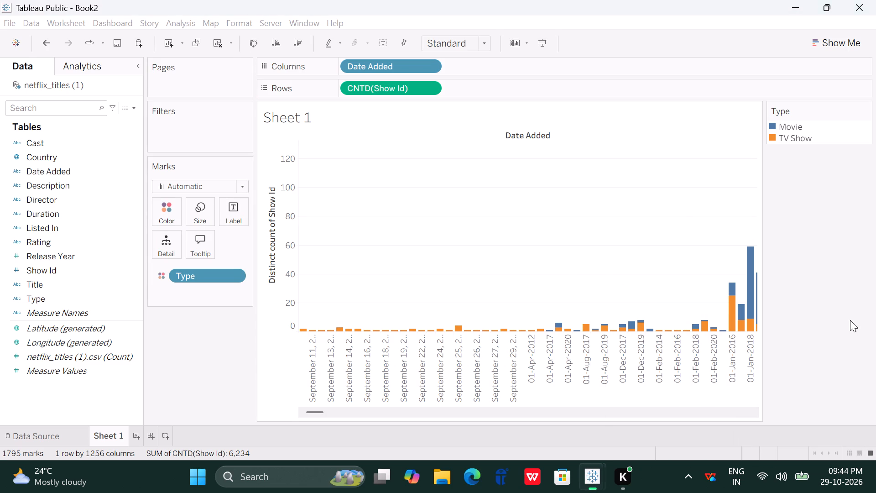
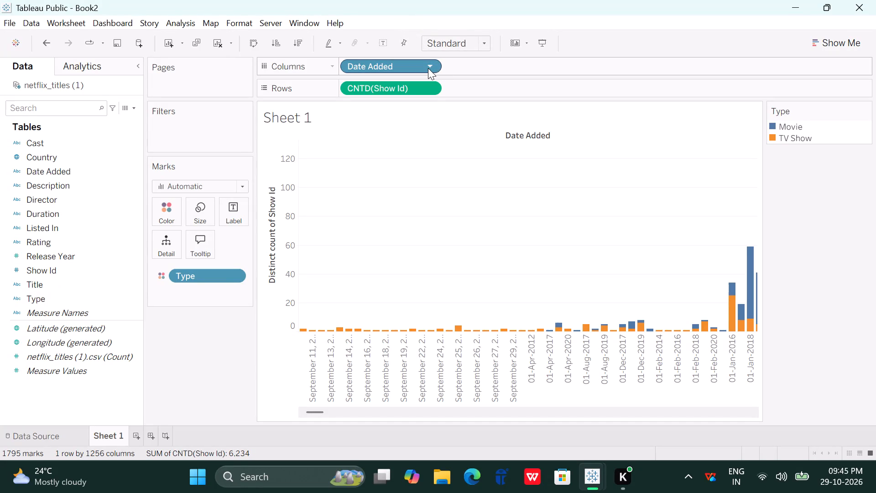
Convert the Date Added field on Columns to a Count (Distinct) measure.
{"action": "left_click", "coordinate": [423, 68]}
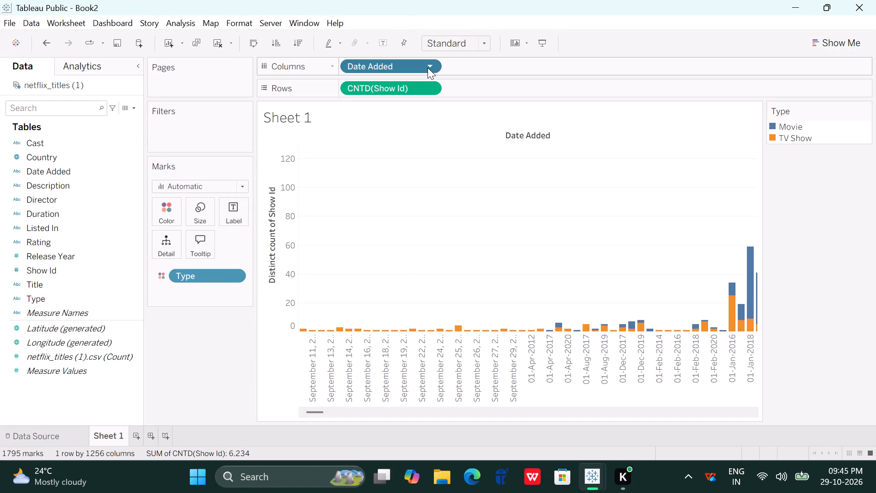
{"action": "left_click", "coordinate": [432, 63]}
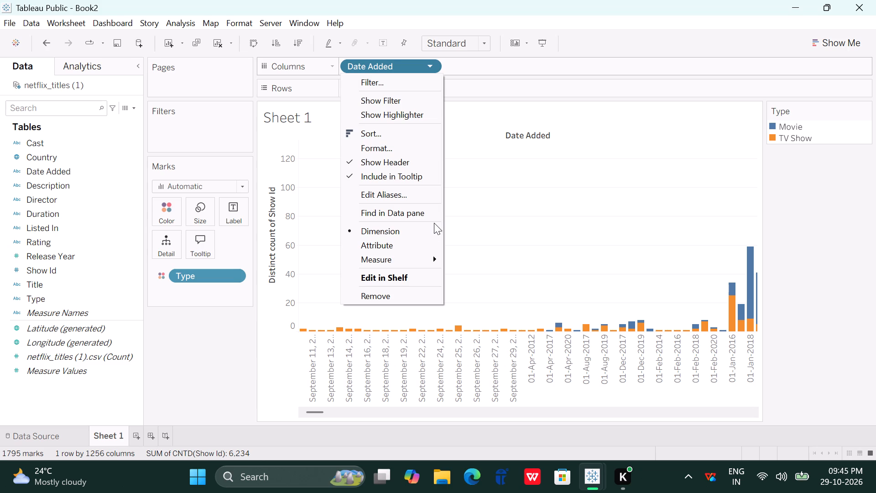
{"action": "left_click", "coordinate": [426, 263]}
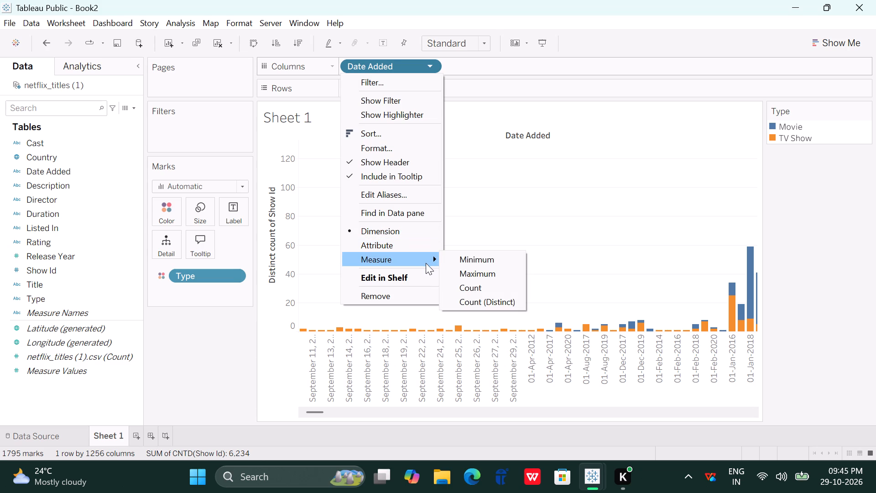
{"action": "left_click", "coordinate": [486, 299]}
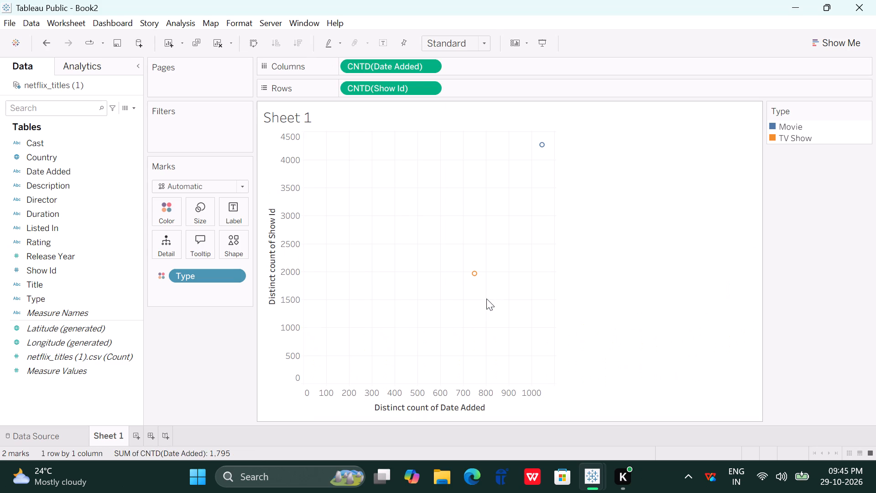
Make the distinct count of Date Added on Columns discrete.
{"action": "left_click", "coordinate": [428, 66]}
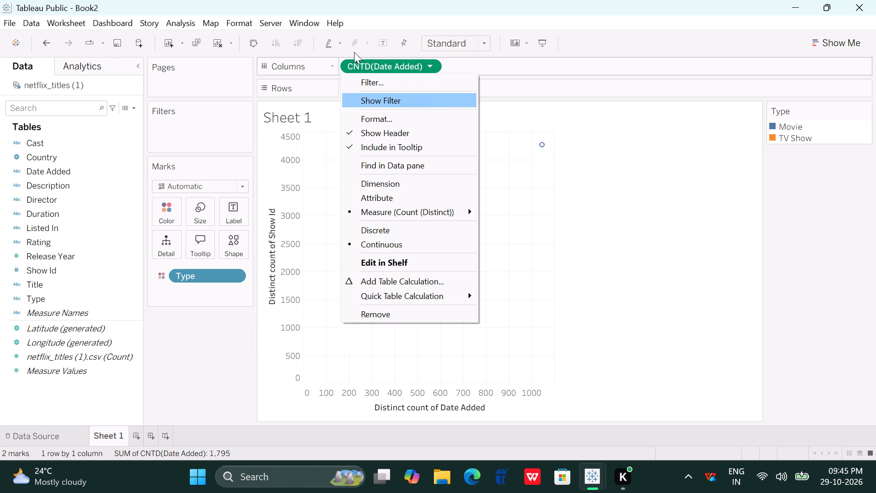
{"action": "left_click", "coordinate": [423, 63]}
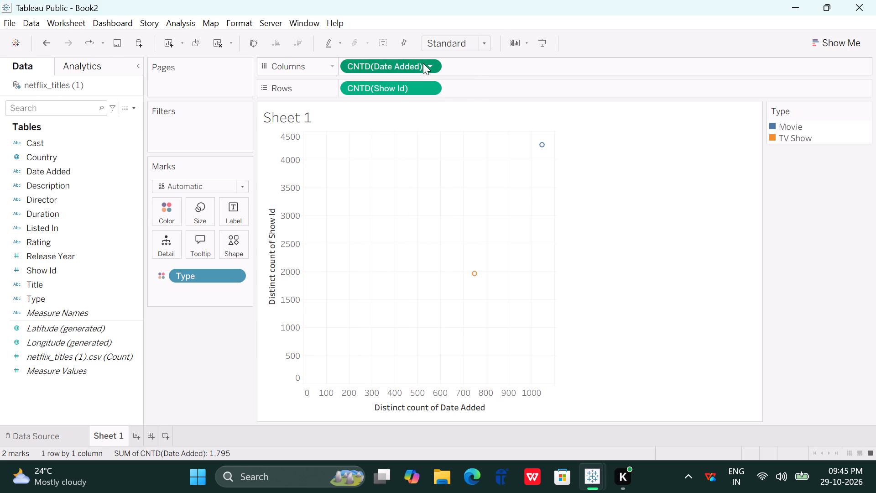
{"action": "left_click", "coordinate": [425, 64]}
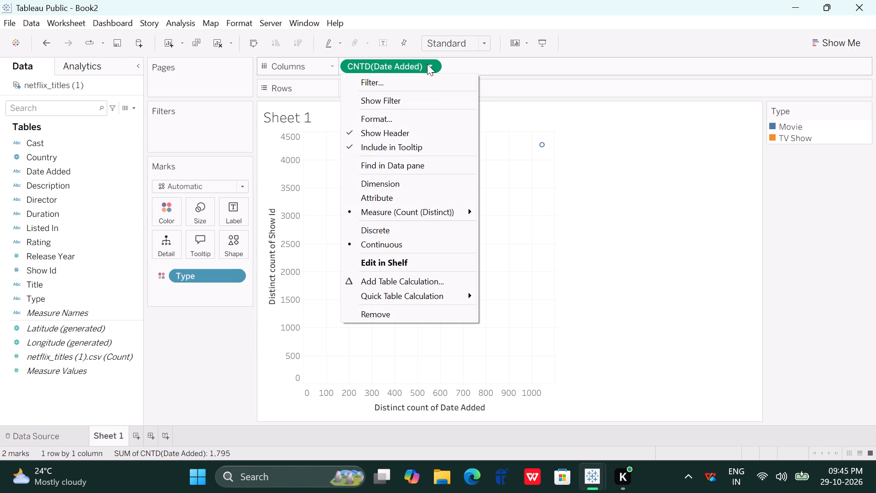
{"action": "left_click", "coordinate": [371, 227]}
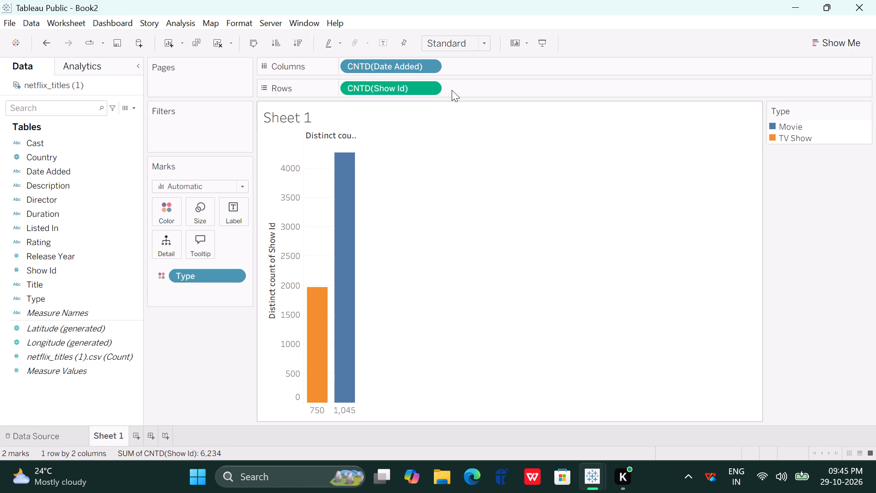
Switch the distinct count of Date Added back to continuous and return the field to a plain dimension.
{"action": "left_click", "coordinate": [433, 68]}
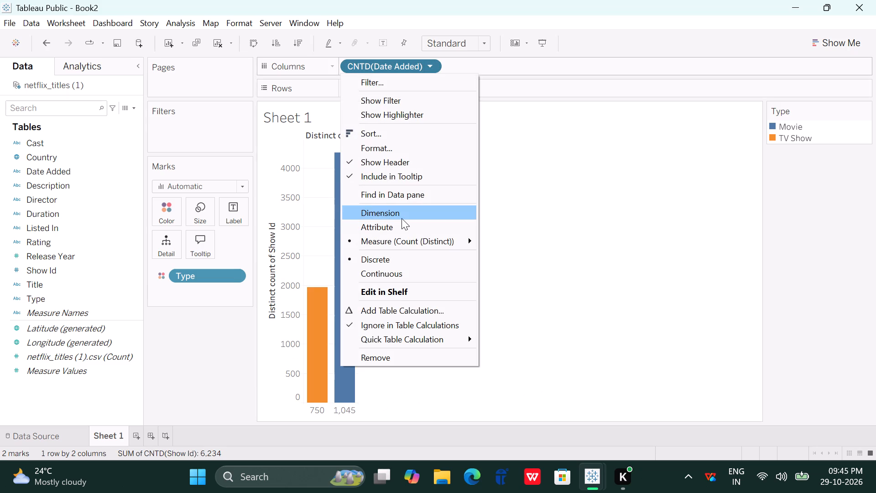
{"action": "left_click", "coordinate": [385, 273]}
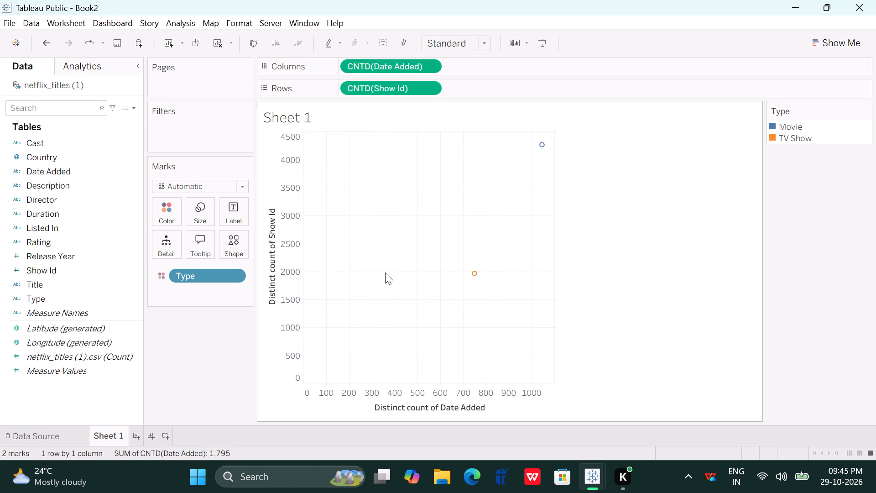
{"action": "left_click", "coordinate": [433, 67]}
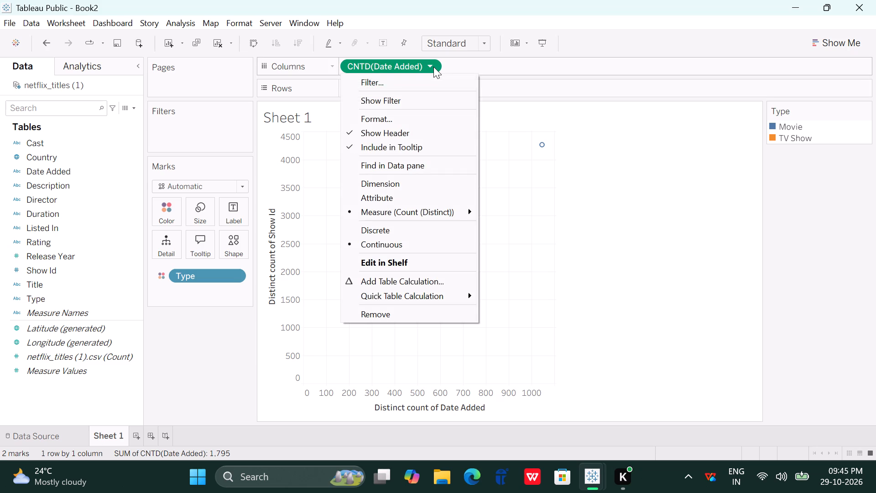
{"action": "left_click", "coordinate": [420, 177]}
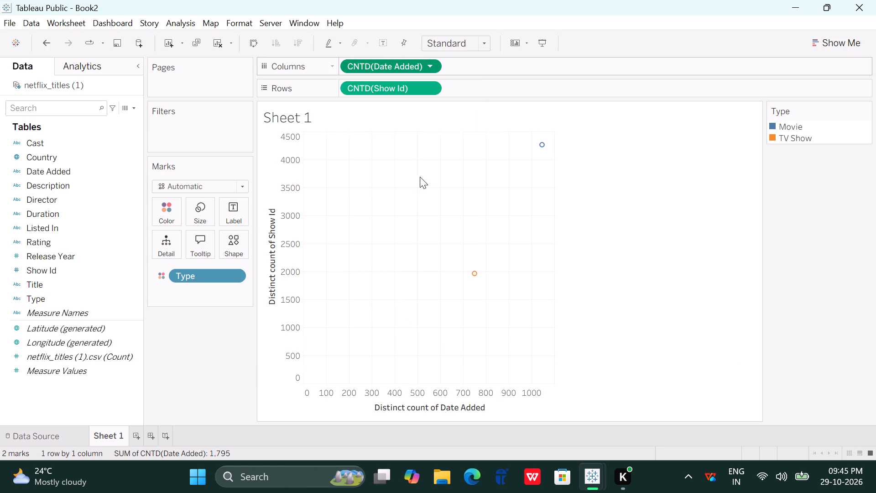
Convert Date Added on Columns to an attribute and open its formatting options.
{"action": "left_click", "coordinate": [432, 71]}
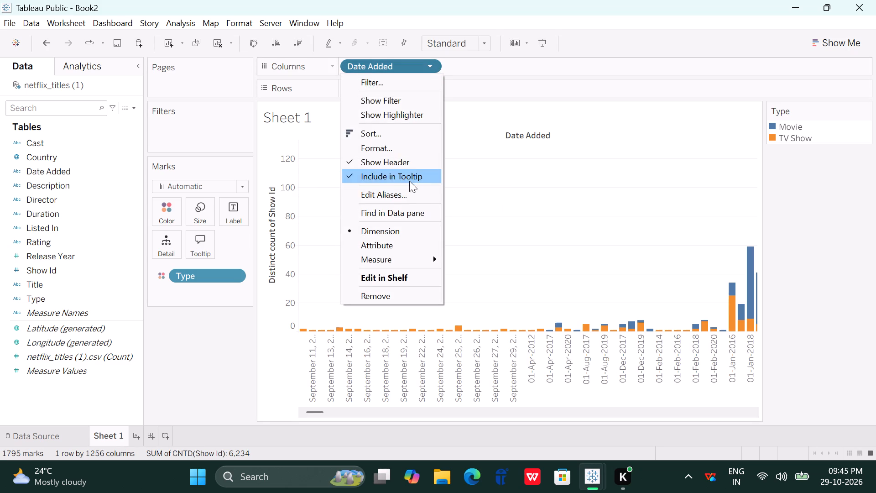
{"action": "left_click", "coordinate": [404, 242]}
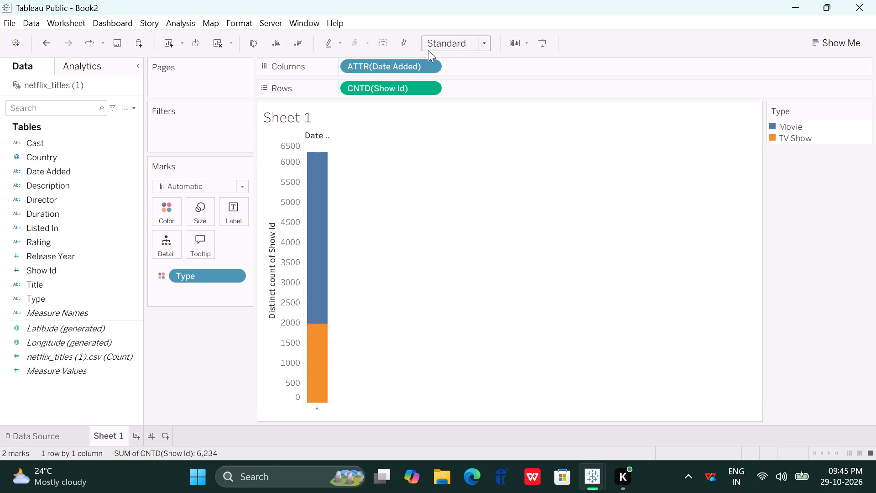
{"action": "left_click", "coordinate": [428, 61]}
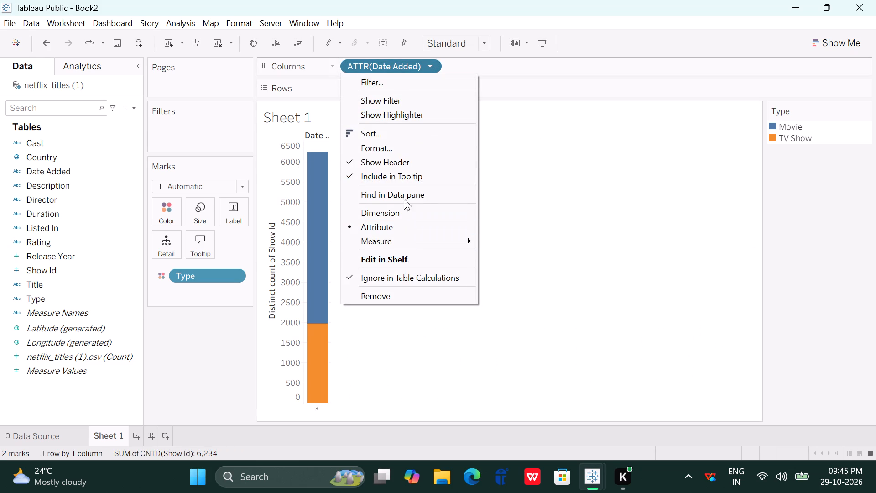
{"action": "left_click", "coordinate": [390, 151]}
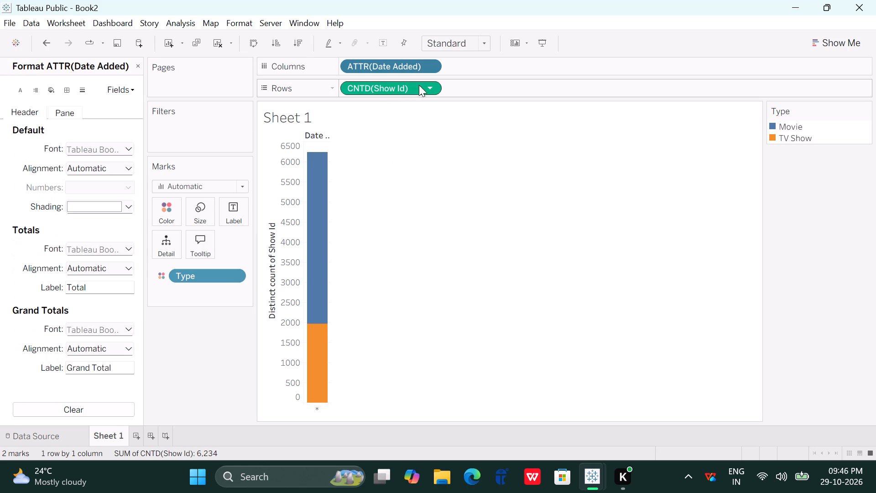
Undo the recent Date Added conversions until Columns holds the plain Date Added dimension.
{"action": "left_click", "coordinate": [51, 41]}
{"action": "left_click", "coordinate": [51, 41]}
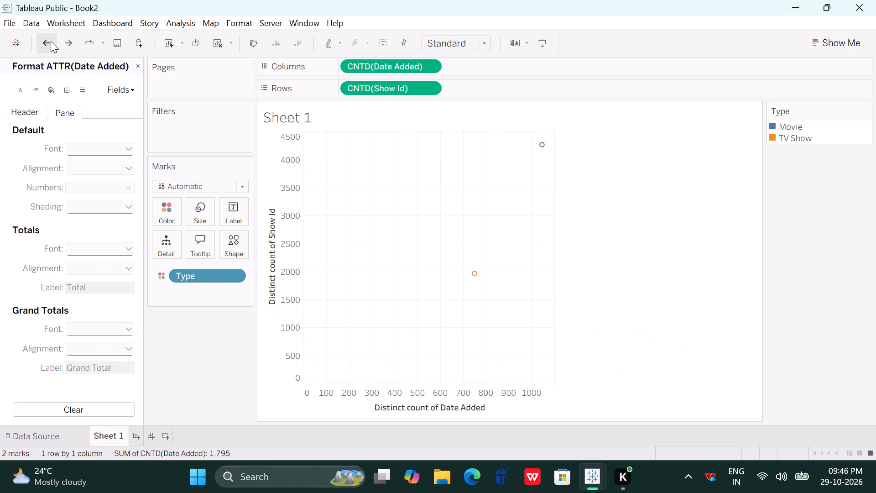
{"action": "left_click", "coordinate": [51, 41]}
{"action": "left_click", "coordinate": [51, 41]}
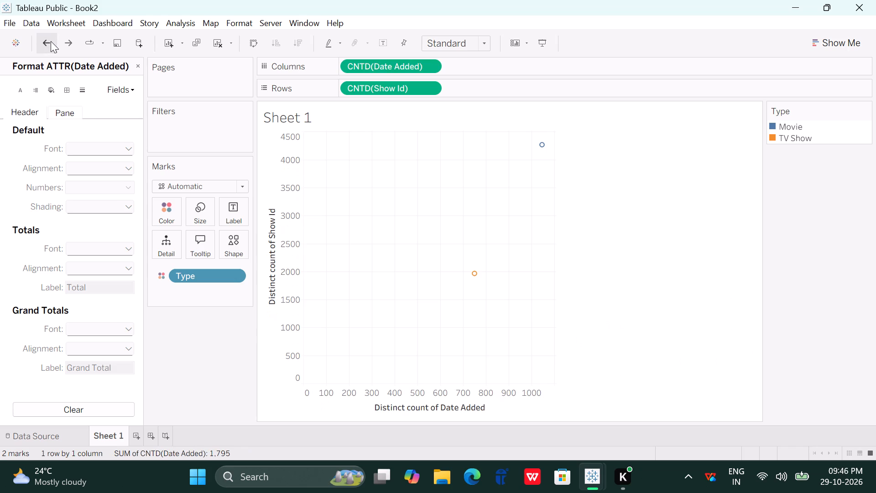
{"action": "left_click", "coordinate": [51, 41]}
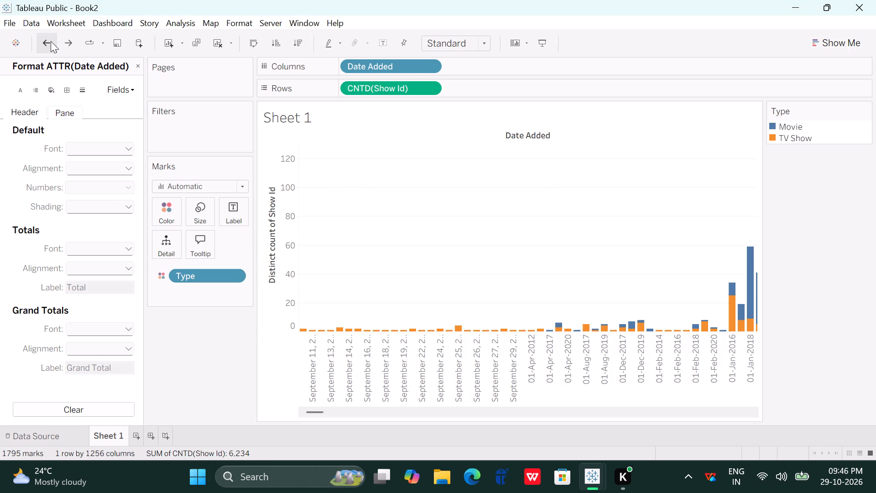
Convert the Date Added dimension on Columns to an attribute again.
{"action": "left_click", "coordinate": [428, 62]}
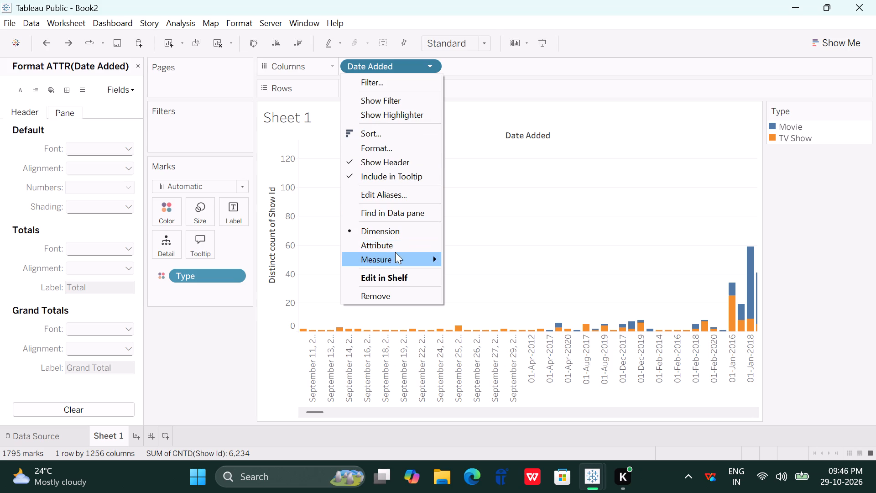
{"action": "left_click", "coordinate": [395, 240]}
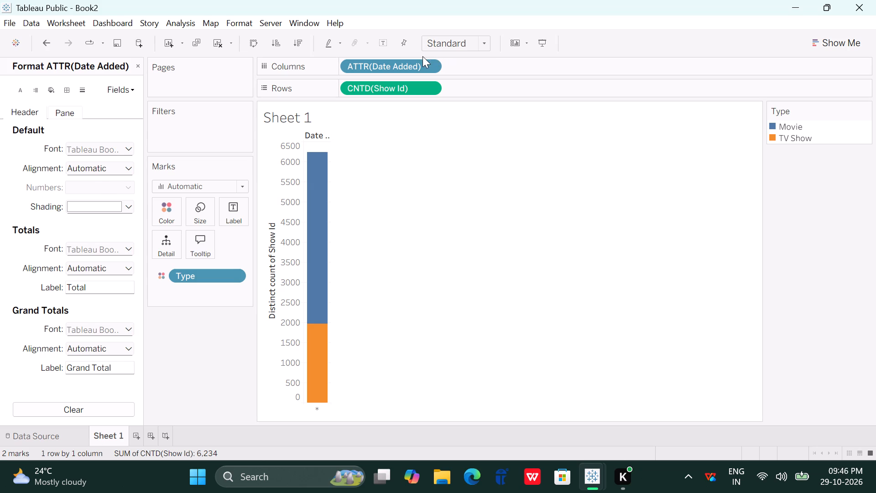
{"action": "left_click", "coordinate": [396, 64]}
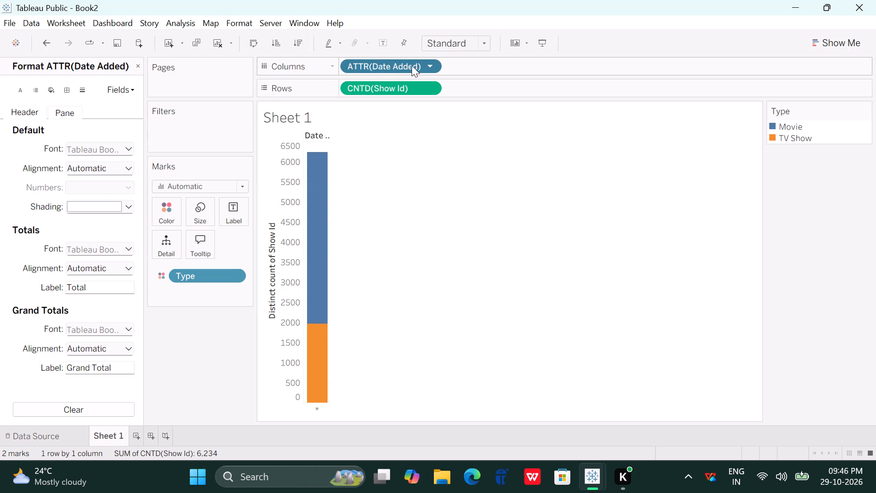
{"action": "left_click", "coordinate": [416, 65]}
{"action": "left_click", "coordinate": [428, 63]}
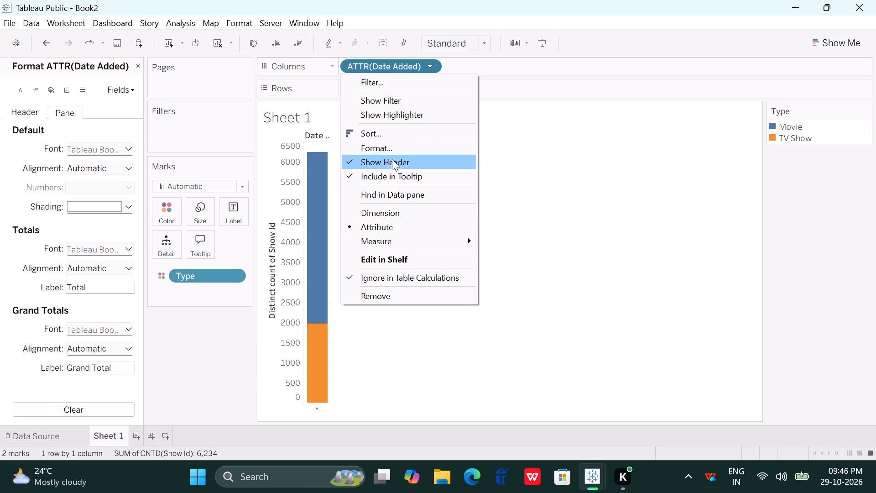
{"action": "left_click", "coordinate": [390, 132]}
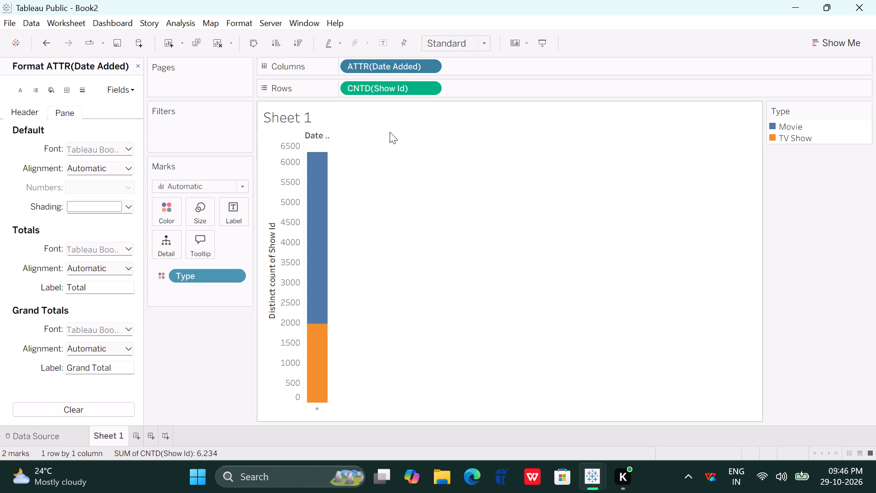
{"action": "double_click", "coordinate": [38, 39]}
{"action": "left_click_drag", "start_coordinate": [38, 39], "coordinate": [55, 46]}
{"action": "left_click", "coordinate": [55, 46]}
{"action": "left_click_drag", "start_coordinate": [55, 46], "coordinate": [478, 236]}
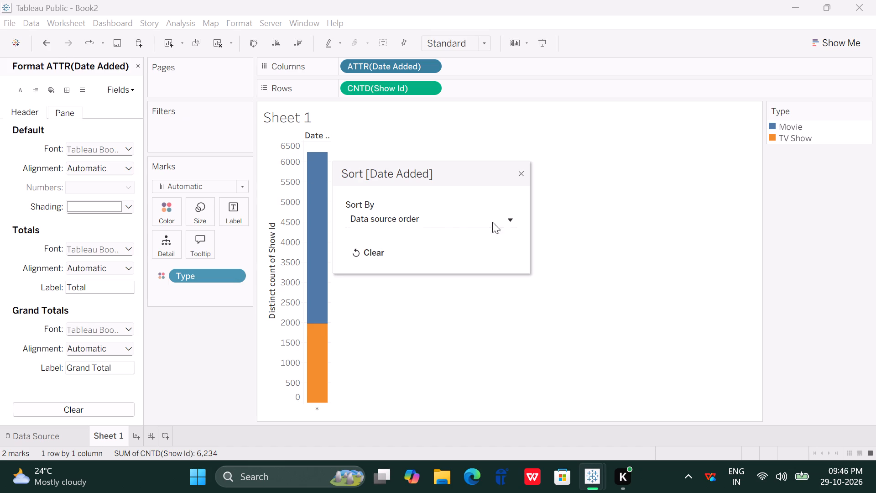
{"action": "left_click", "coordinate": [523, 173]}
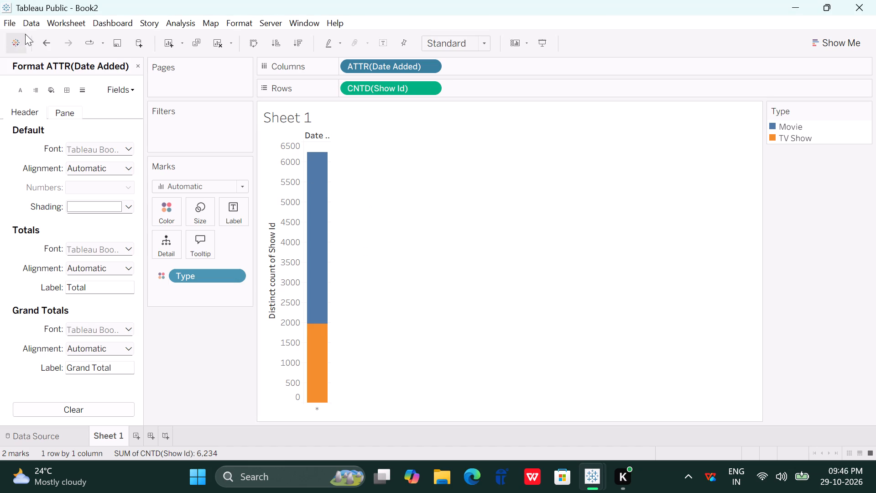
Undo all earlier changes, including the Type colouring, shelf fields, filter and data connection, until Sheet 1 is blank.
{"action": "left_click", "coordinate": [51, 41]}
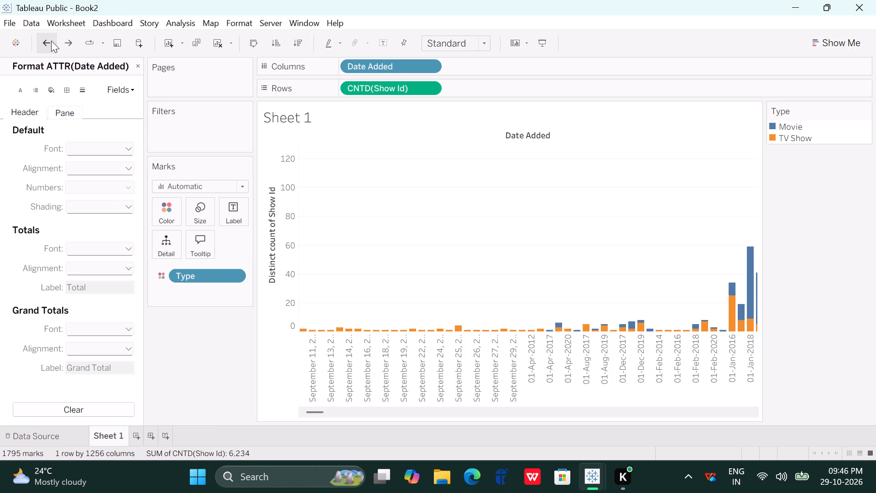
{"action": "left_click", "coordinate": [51, 41]}
{"action": "left_click", "coordinate": [51, 41]}
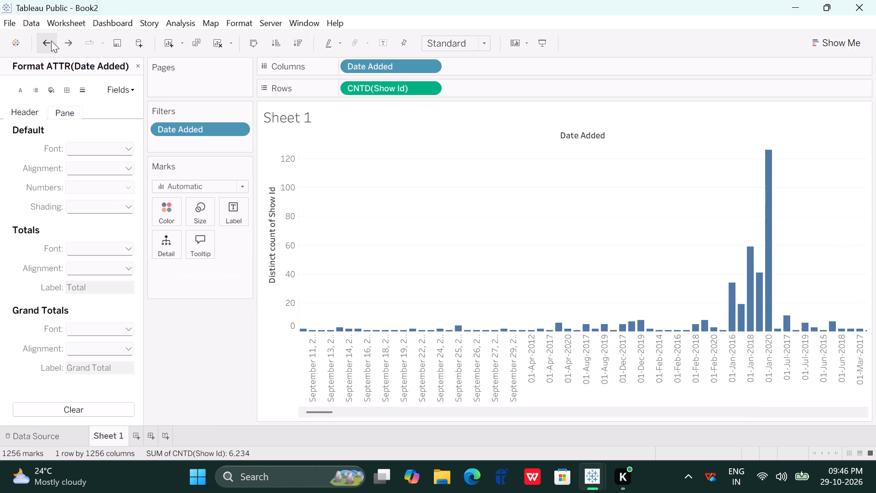
{"action": "left_click", "coordinate": [51, 41]}
{"action": "triple_click", "coordinate": [51, 41]}
{"action": "triple_click", "coordinate": [51, 41]}
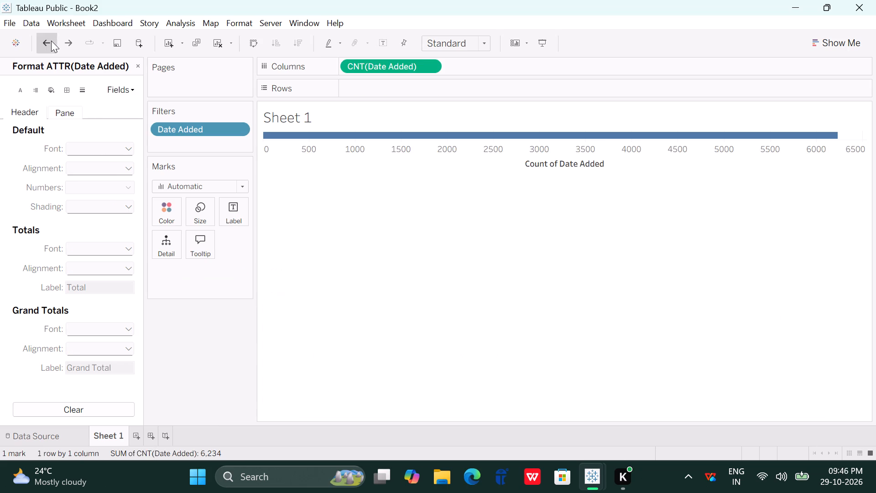
{"action": "triple_click", "coordinate": [51, 41]}
{"action": "triple_click", "coordinate": [51, 41]}
{"action": "triple_click", "coordinate": [51, 41]}
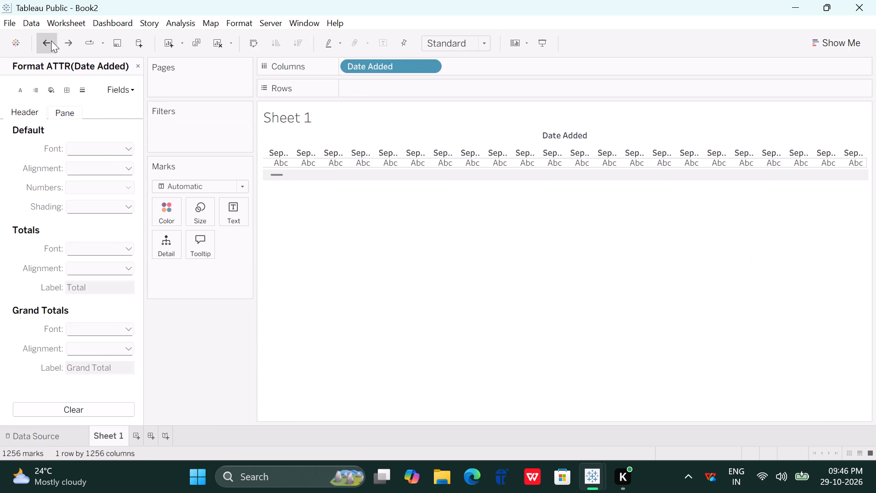
{"action": "triple_click", "coordinate": [51, 41]}
{"action": "triple_click", "coordinate": [51, 41]}
{"action": "double_click", "coordinate": [51, 41]}
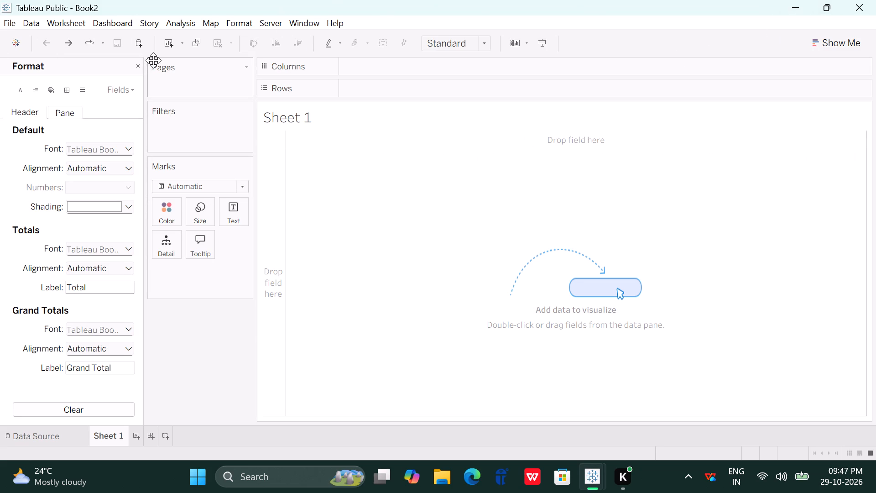
Close the Format pane and collapse the Data pane beside the blank Sheet 1.
{"action": "left_click", "coordinate": [86, 46]}
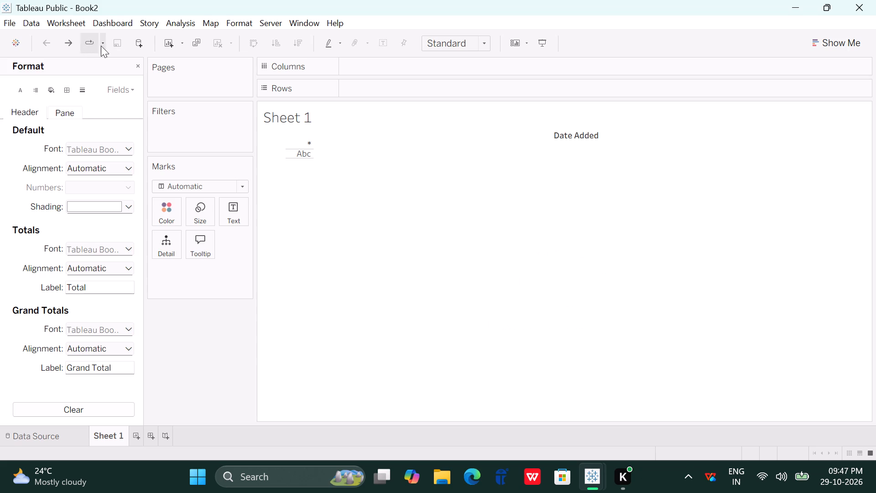
{"action": "left_click", "coordinate": [136, 64]}
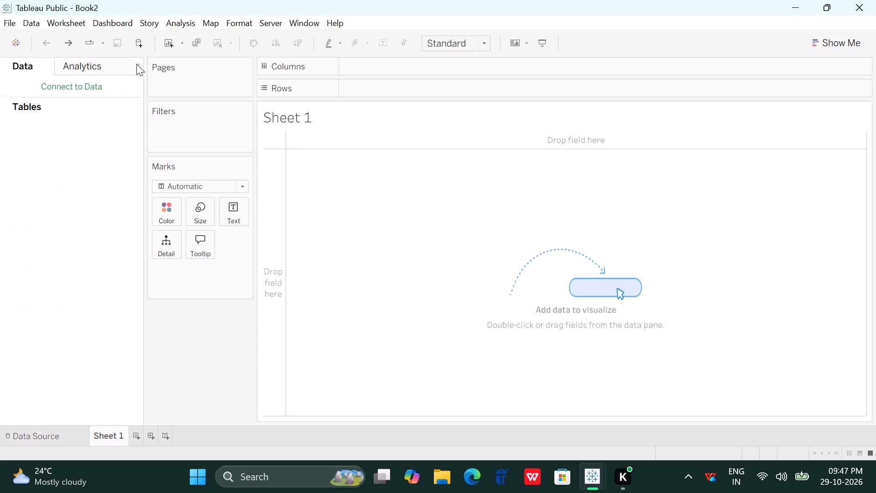
{"action": "left_click", "coordinate": [136, 64]}
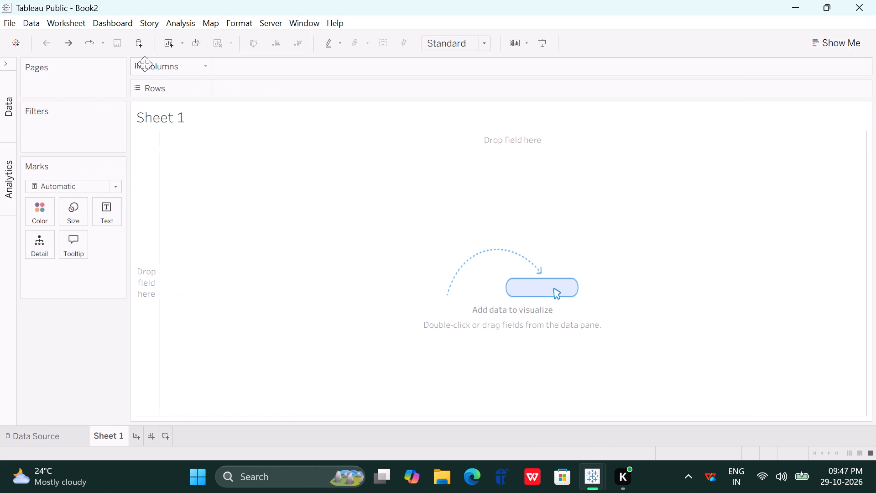
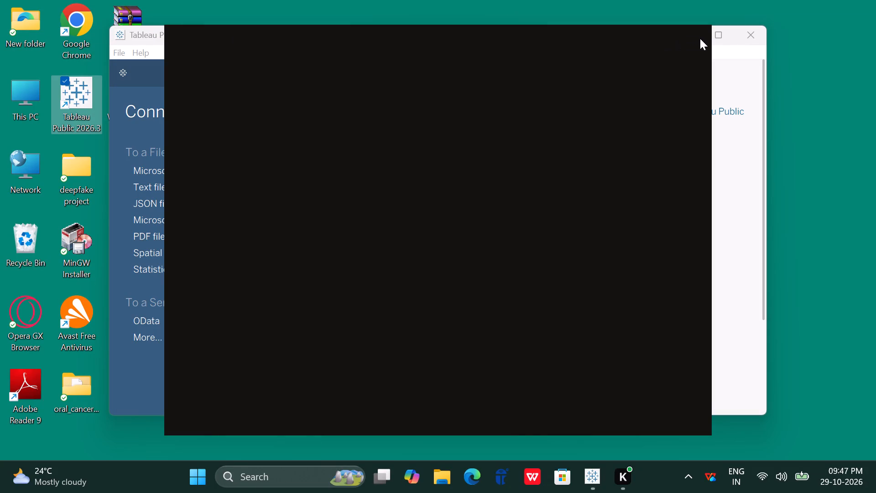
Dismiss the File Recovery dialog without opening a backup workbook, and maximize the Tableau Public window.
{"action": "left_click", "coordinate": [718, 38]}
{"action": "left_click_drag", "start_coordinate": [718, 38], "coordinate": [573, 168]}
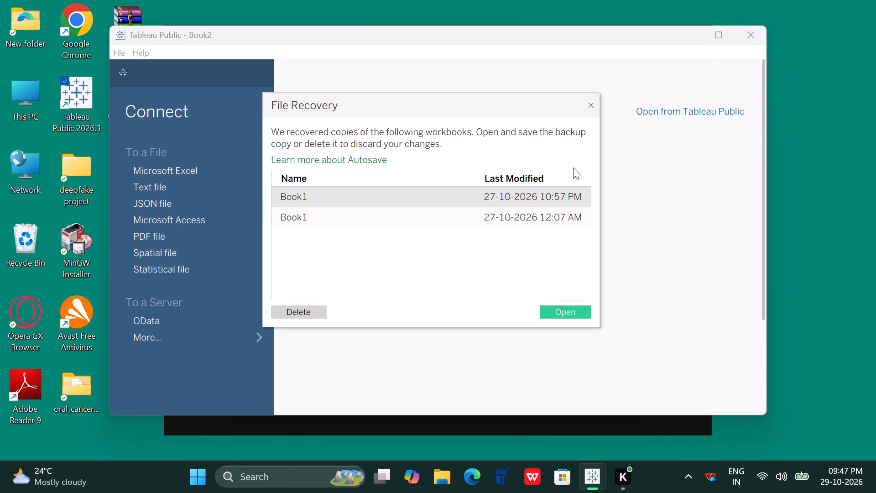
{"action": "left_click_drag", "start_coordinate": [573, 168], "coordinate": [492, 242]}
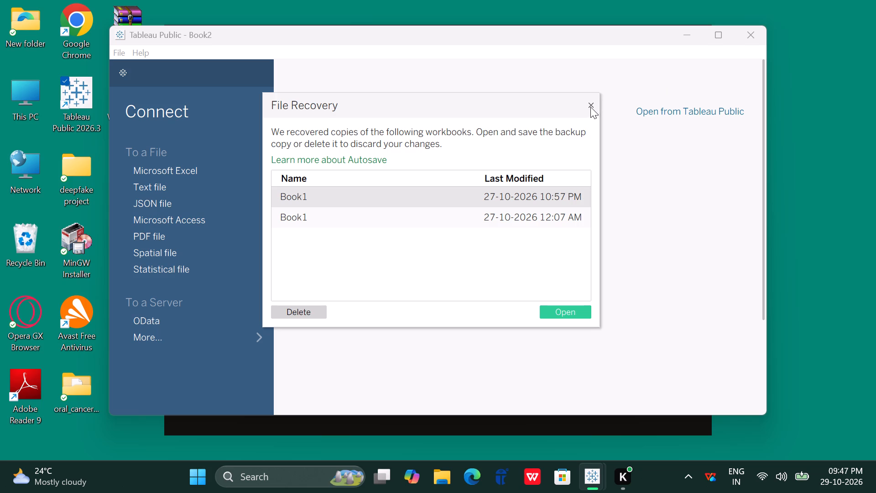
{"action": "left_click", "coordinate": [590, 107]}
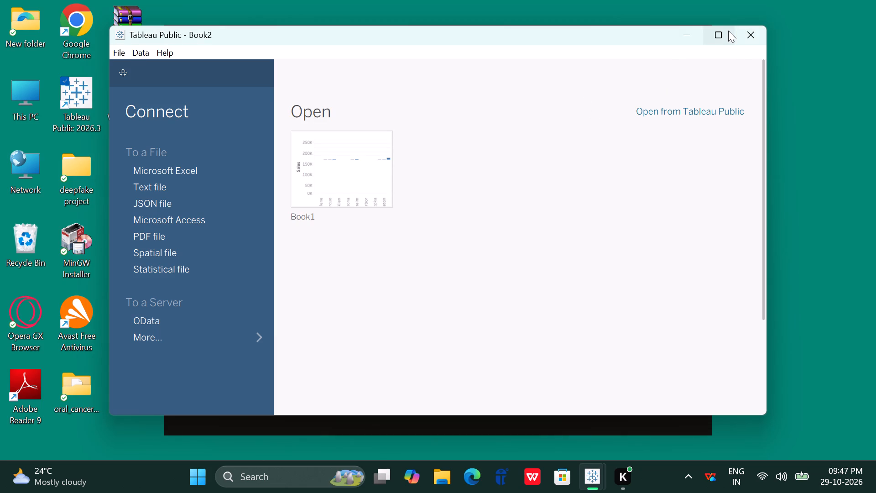
{"action": "left_click", "coordinate": [723, 30]}
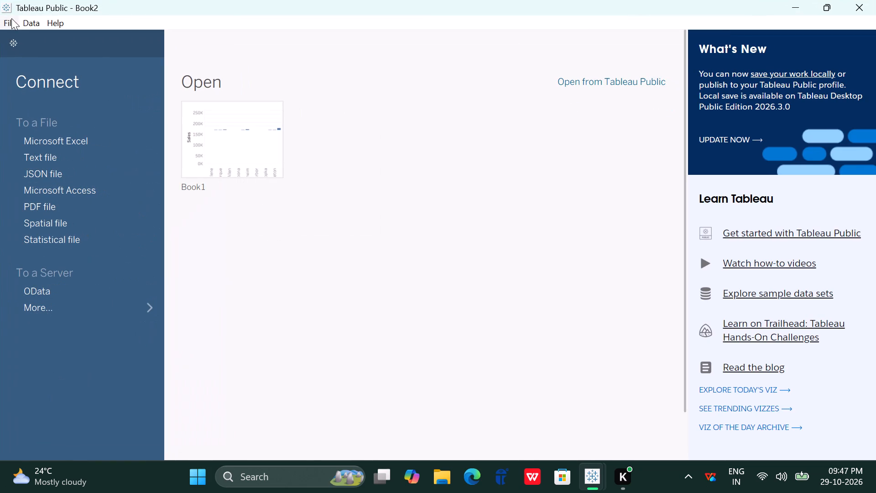
Connect to the text file netflix_titles (1).csv from Downloads and go to the Sheet 1 worksheet.
{"action": "left_click", "coordinate": [45, 162]}
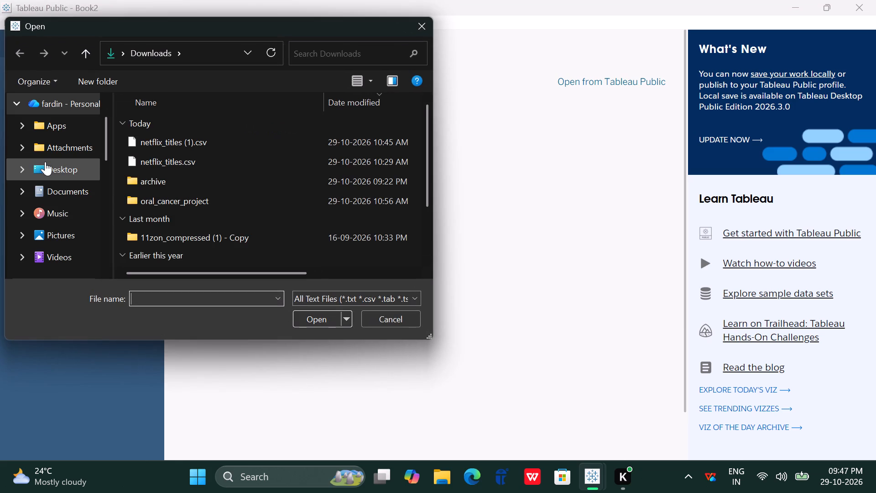
{"action": "left_click", "coordinate": [173, 147]}
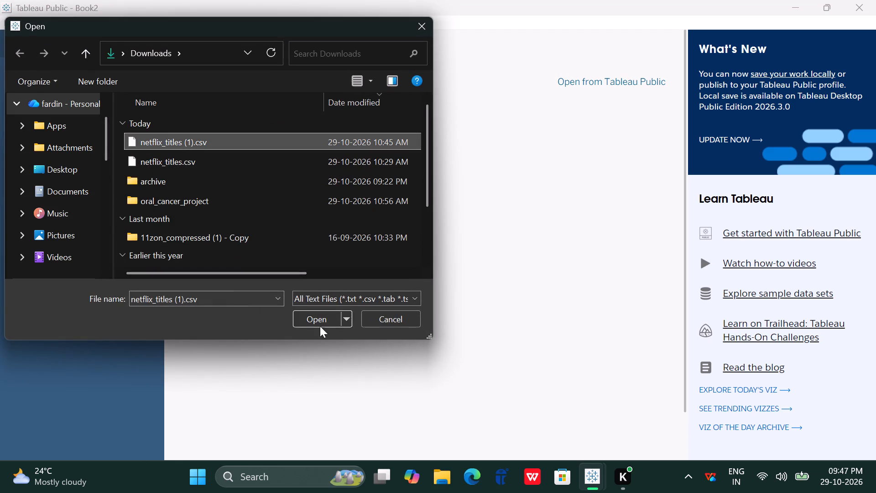
{"action": "left_click", "coordinate": [315, 321]}
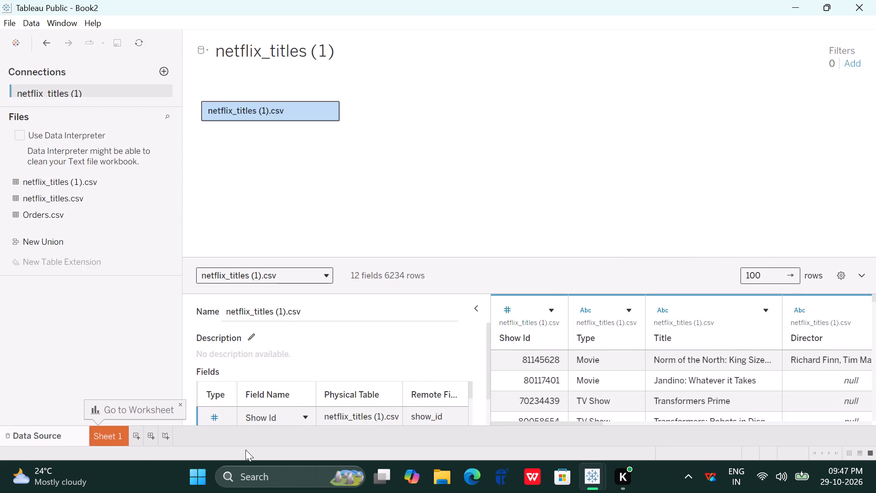
{"action": "left_click", "coordinate": [113, 430]}
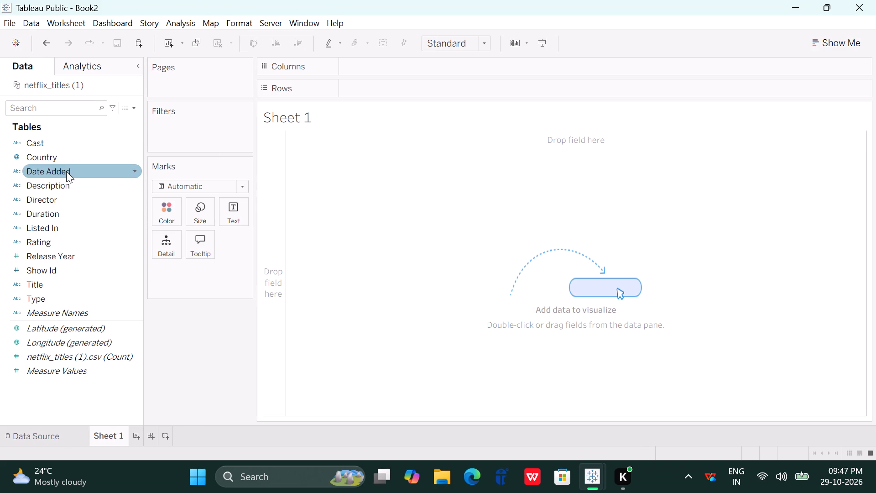
Place Date Added on Columns and Show Id on Rows, adding all members of each field.
{"action": "left_click_drag", "start_coordinate": [66, 171], "coordinate": [419, 69]}
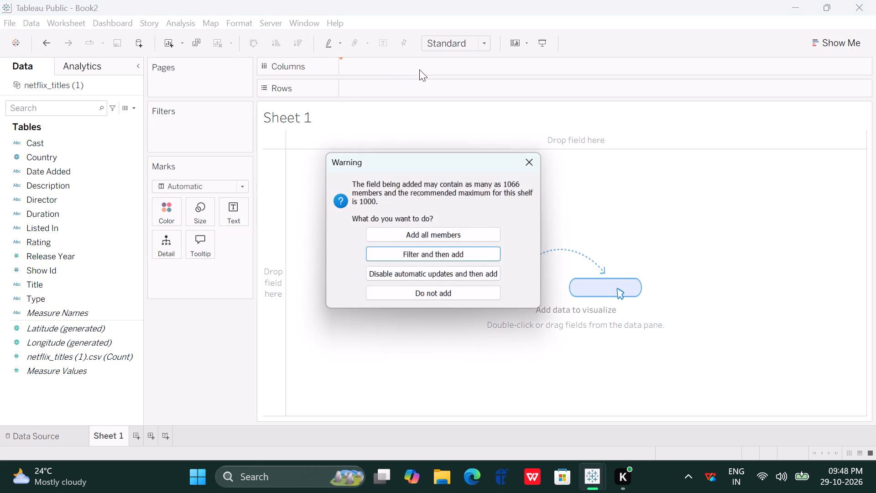
{"action": "left_click", "coordinate": [421, 231]}
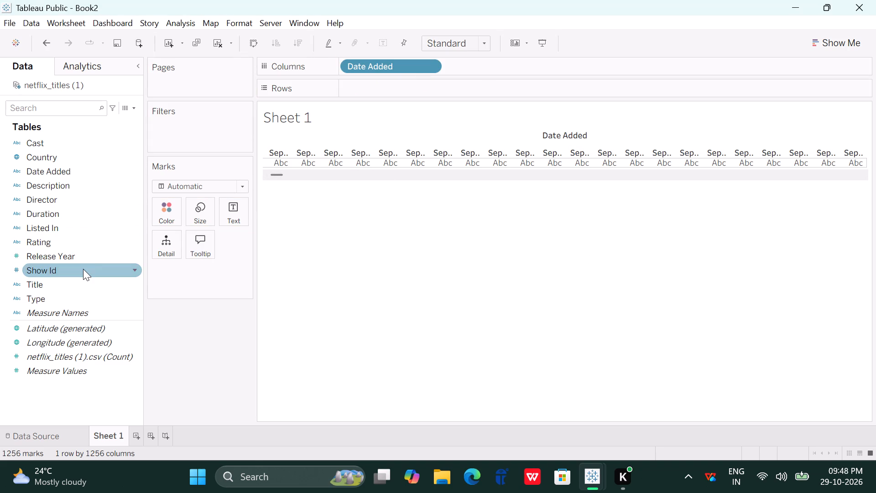
{"action": "left_click_drag", "start_coordinate": [83, 270], "coordinate": [417, 94]}
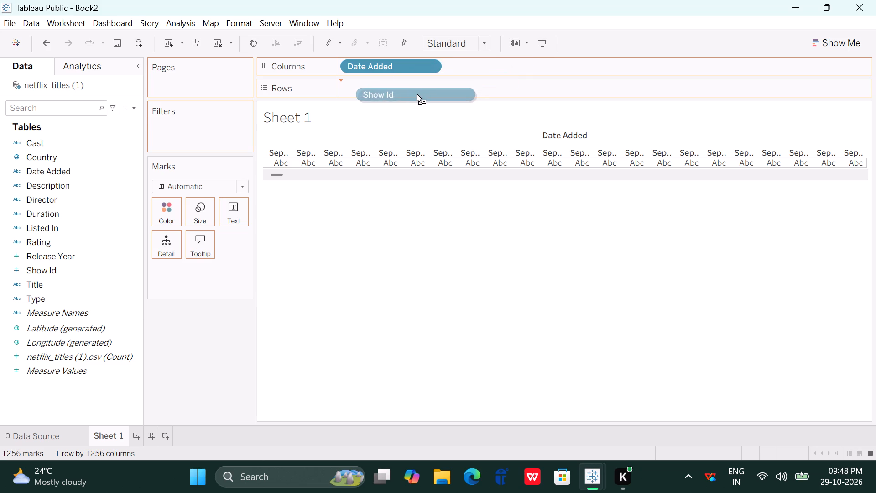
{"action": "left_click_drag", "start_coordinate": [417, 94], "coordinate": [414, 91]}
{"action": "left_click", "coordinate": [466, 237]}
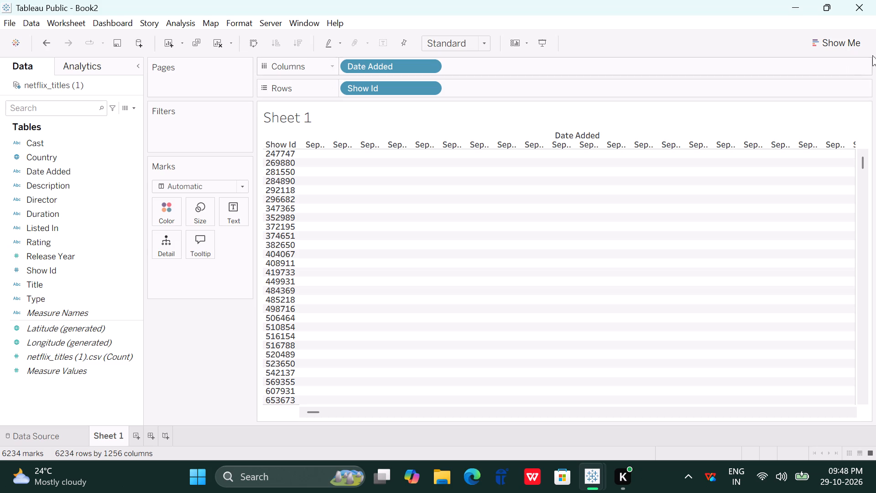
Convert Show Id on Rows to a Count (Distinct) measure, leaving no bar selected.
{"action": "left_click", "coordinate": [427, 88]}
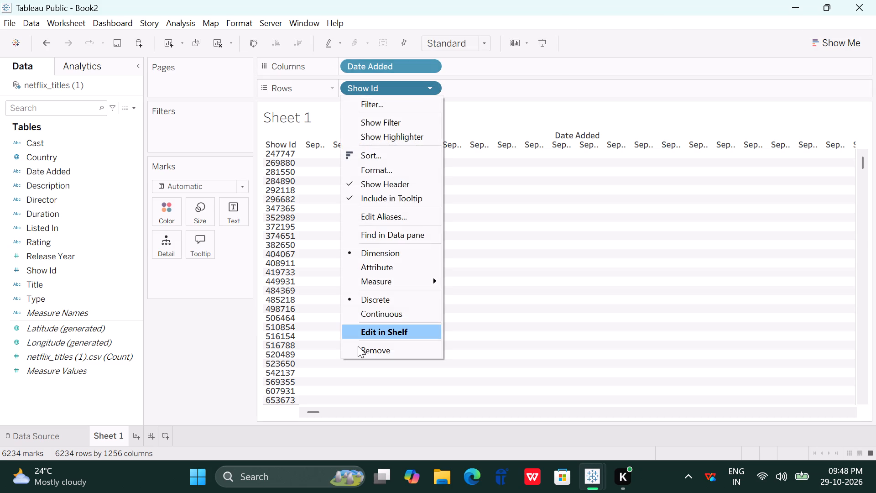
{"action": "left_click", "coordinate": [398, 280]}
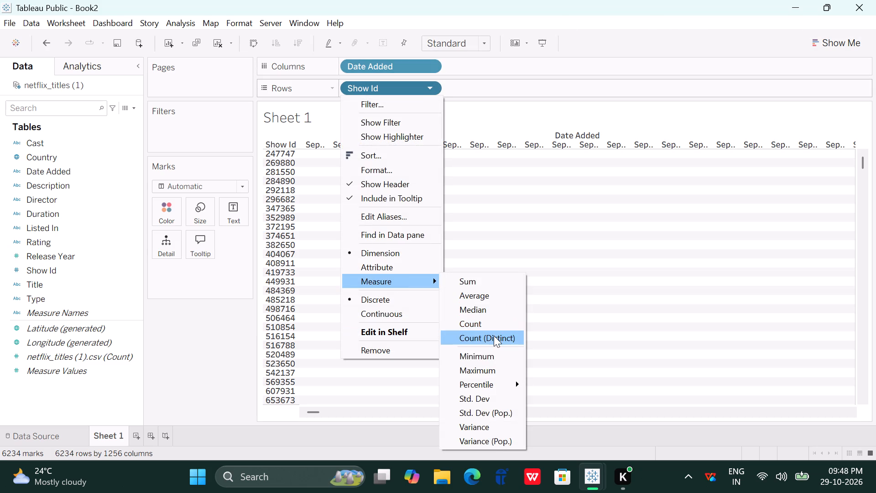
{"action": "left_click", "coordinate": [494, 336]}
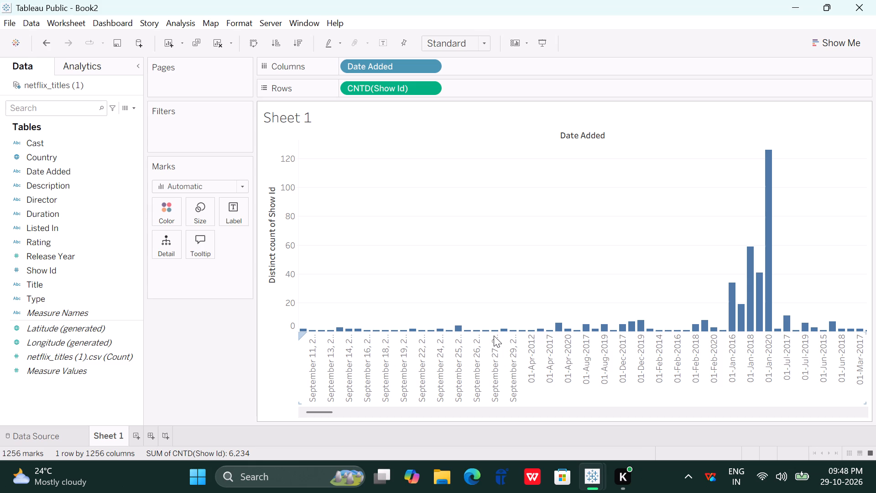
{"action": "left_click", "coordinate": [494, 336]}
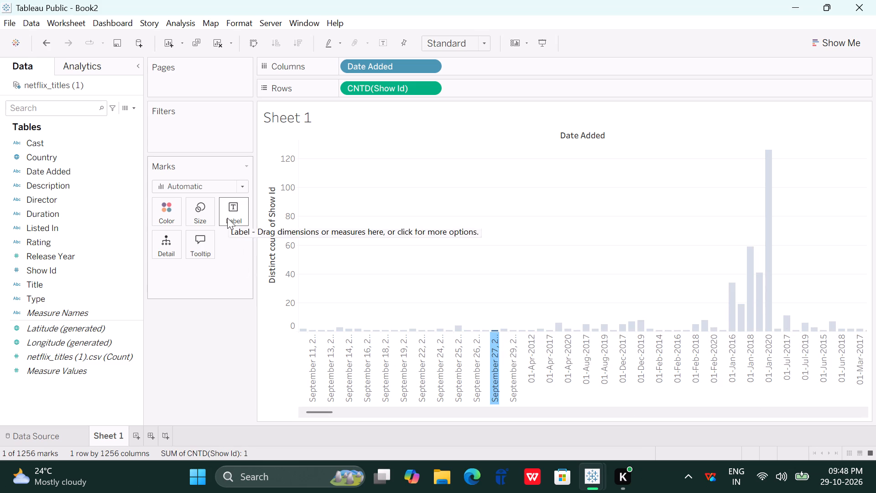
{"action": "left_click", "coordinate": [440, 303]}
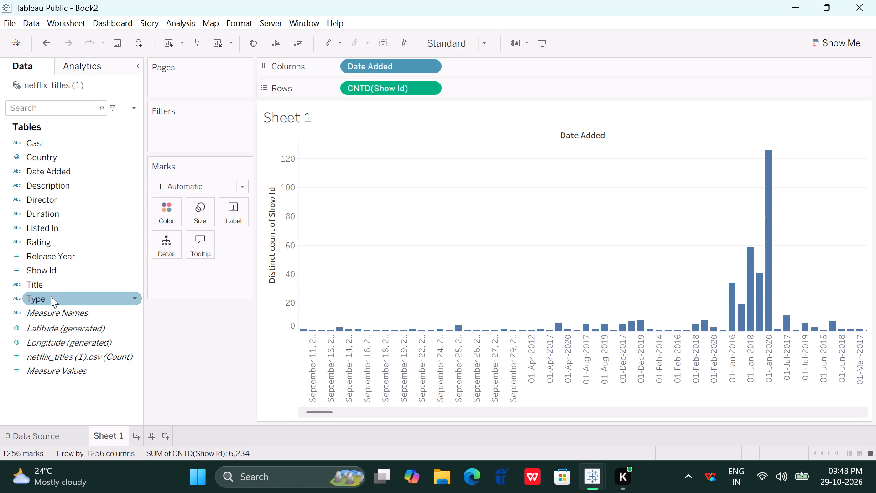
Colour the bars by the Type field.
{"action": "left_click_drag", "start_coordinate": [51, 296], "coordinate": [175, 229]}
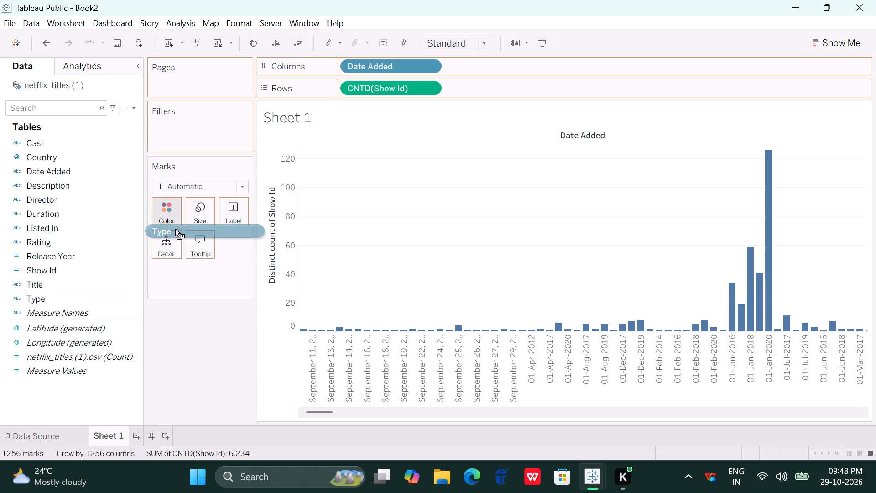
{"action": "left_click_drag", "start_coordinate": [175, 229], "coordinate": [166, 214]}
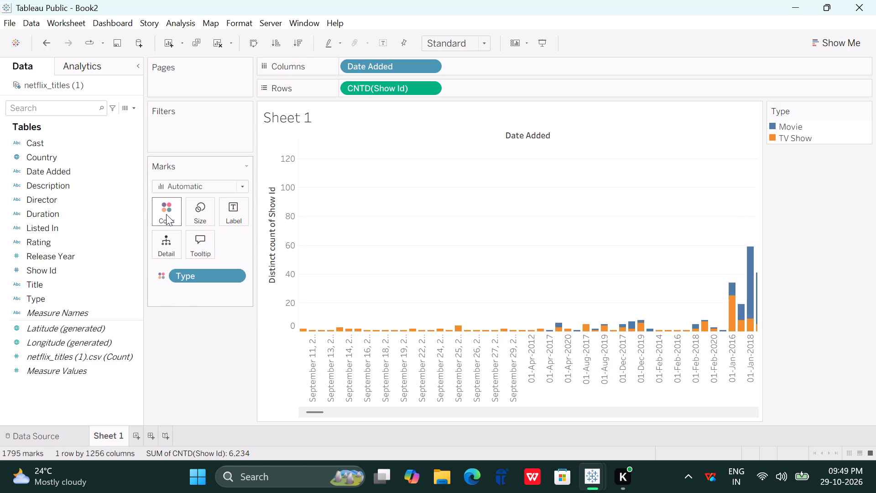
{"action": "left_click", "coordinate": [166, 214]}
{"action": "left_click", "coordinate": [166, 214]}
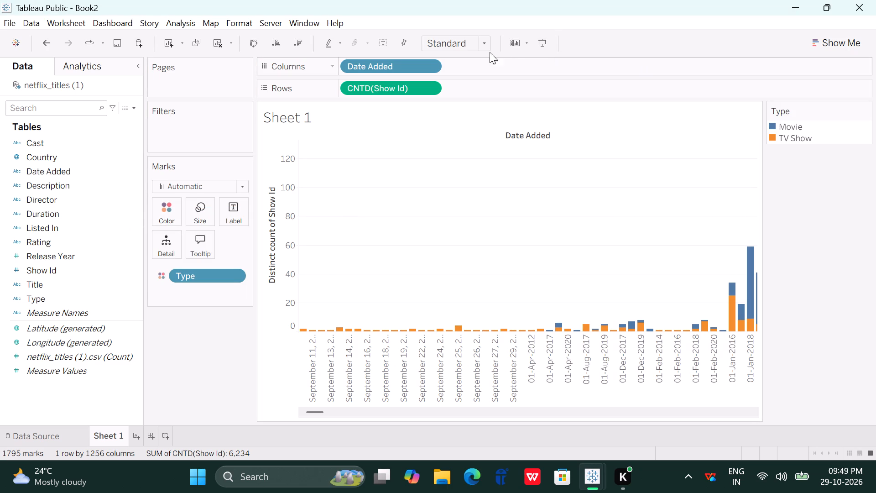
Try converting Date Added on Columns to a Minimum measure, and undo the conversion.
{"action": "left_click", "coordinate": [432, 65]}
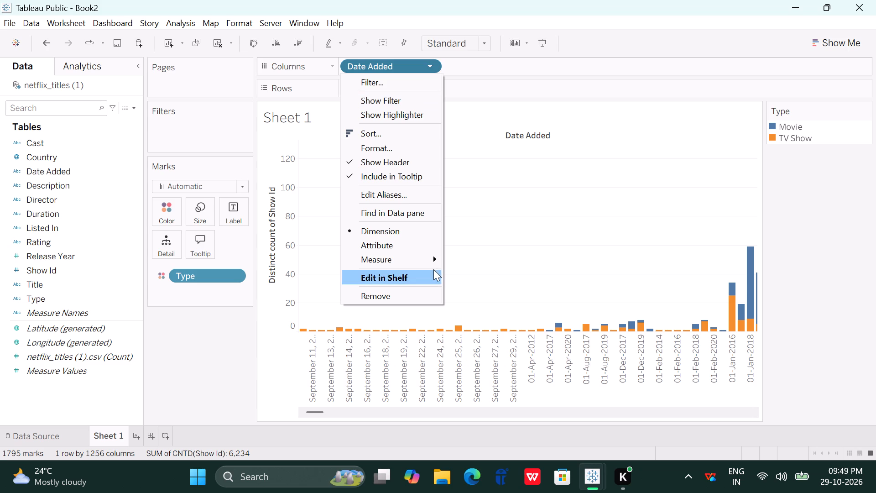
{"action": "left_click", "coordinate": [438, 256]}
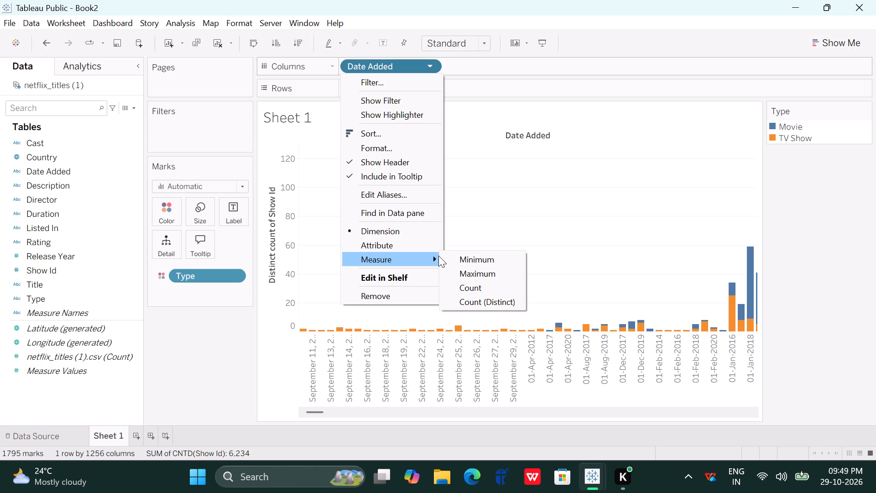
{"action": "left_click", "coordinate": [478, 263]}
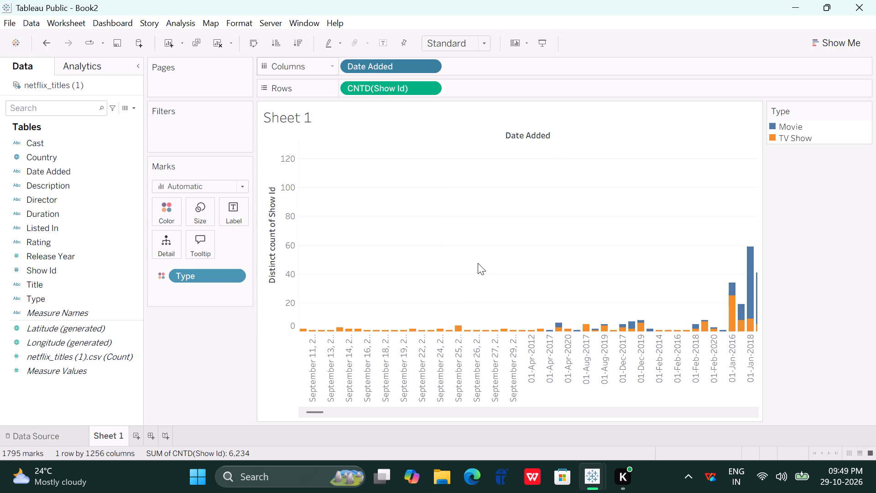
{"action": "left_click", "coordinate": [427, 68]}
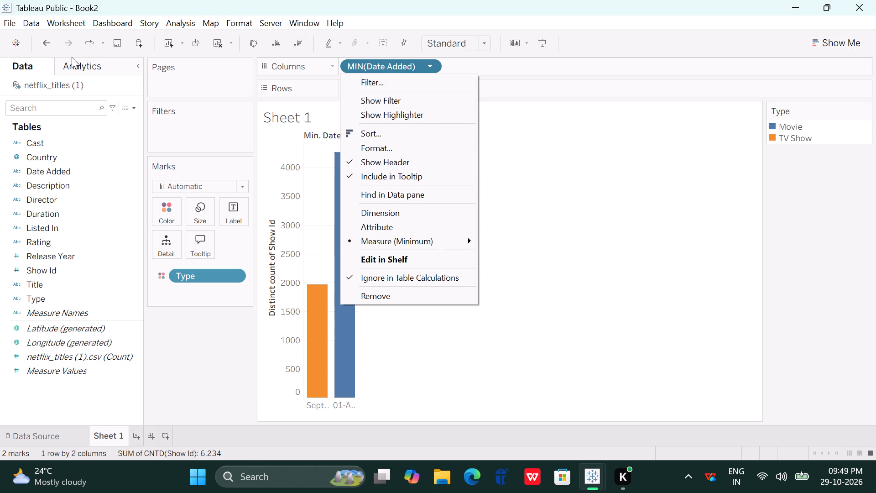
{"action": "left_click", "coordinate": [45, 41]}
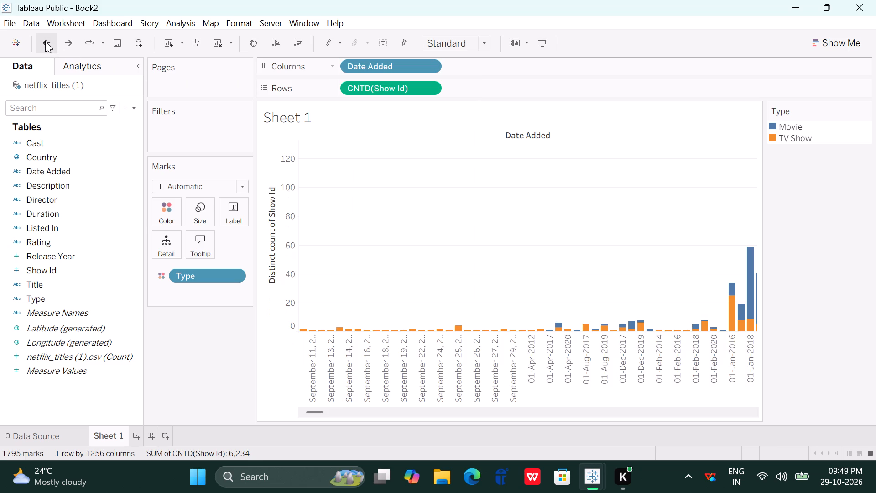
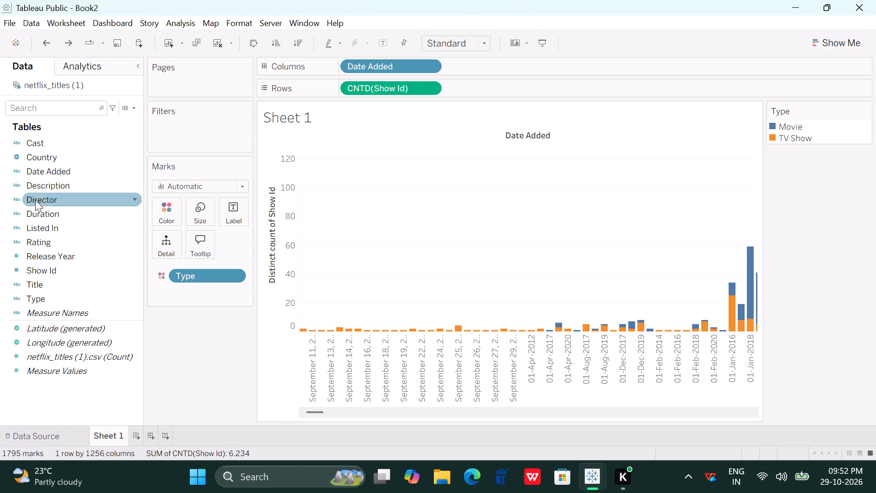
Change the data type of the Date Added field to Date & Time.
{"action": "left_click", "coordinate": [137, 168]}
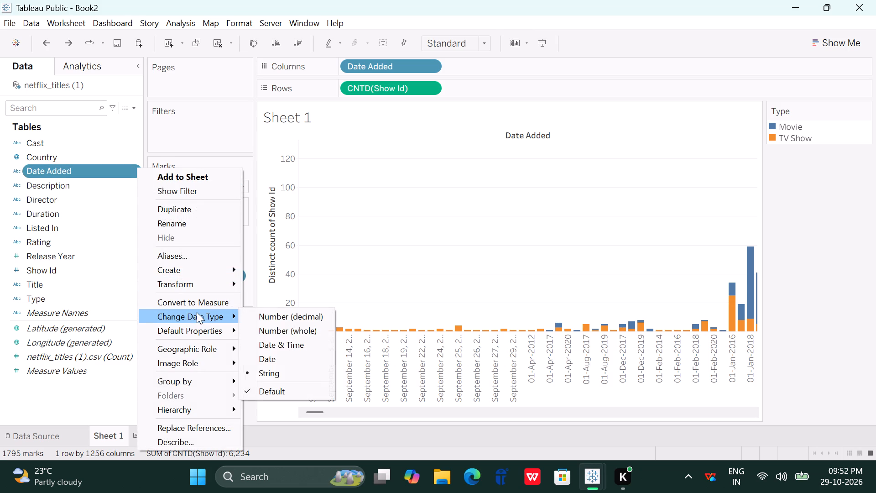
{"action": "left_click", "coordinate": [290, 346]}
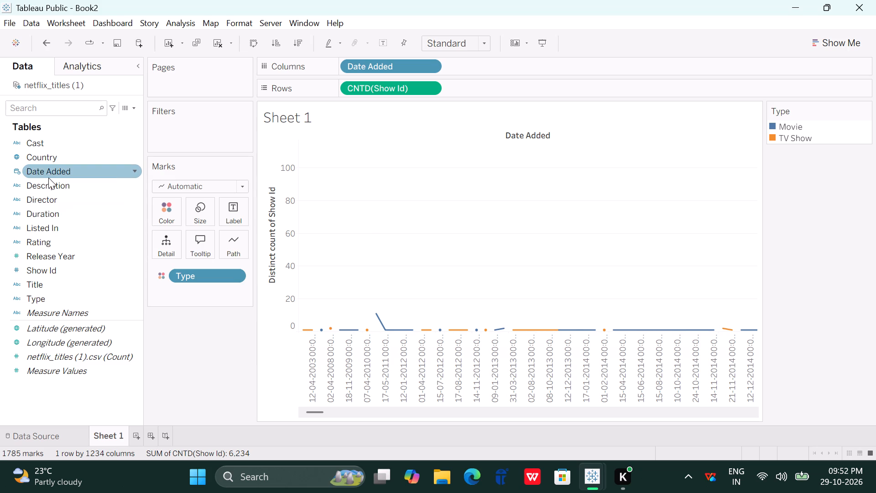
Replace the Date Added pill on Columns with the year of Date Added, keeping only the distinct Show Id count on Rows.
{"action": "left_click_drag", "start_coordinate": [48, 178], "coordinate": [355, 79]}
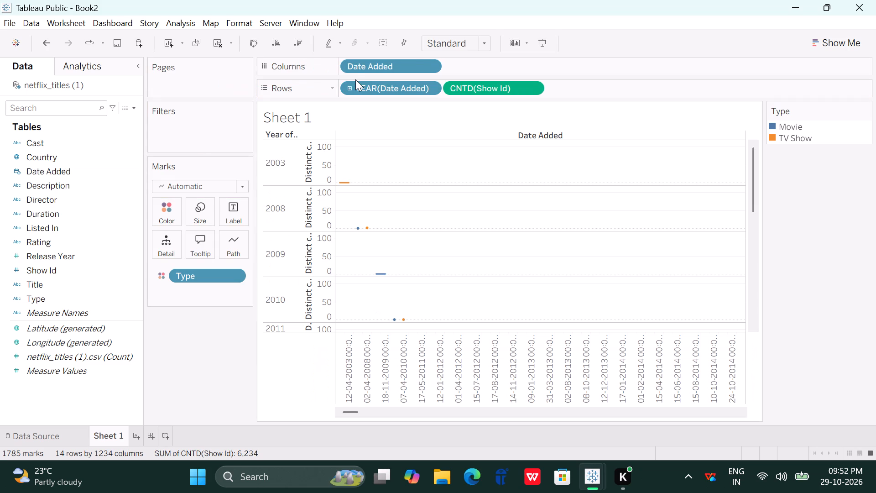
{"action": "left_click_drag", "start_coordinate": [370, 89], "coordinate": [376, 58]}
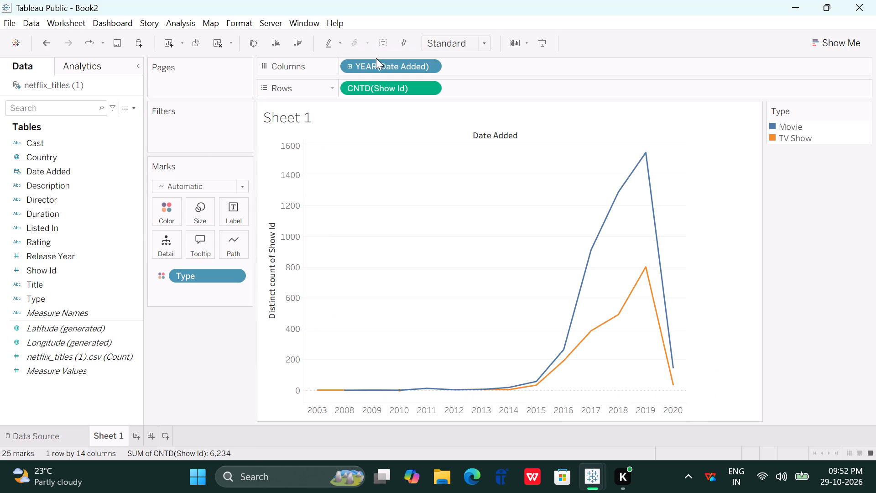
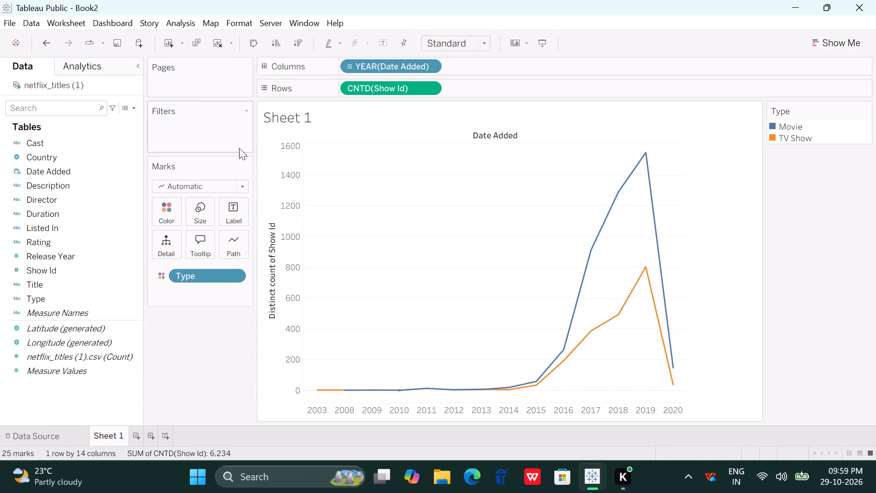
Change the mark type of the Show Id by year chart from Automatic to Area.
{"action": "left_click", "coordinate": [245, 189]}
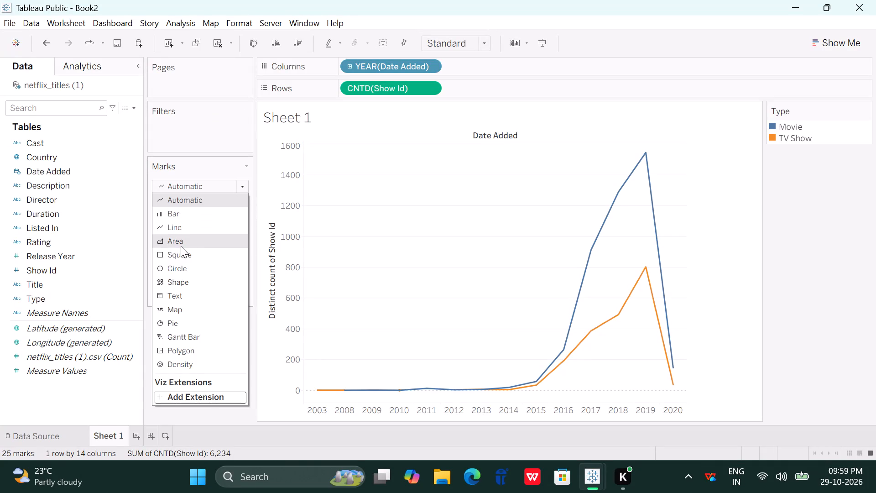
{"action": "left_click", "coordinate": [181, 246]}
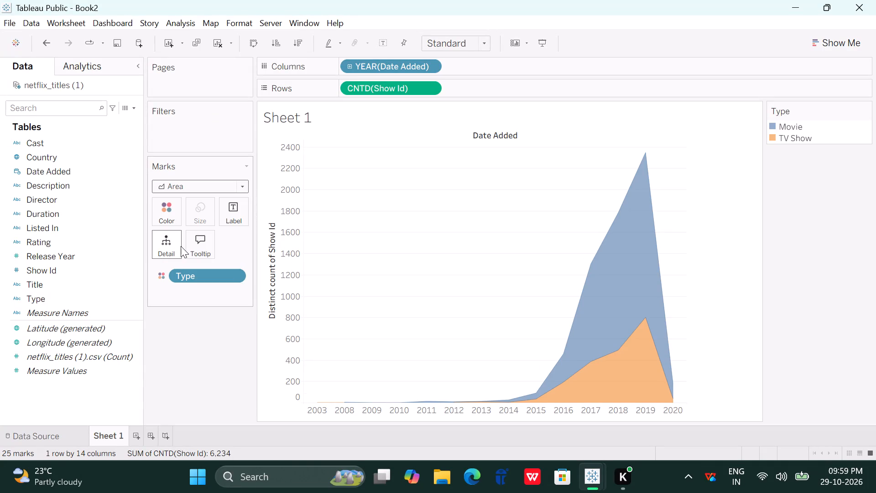